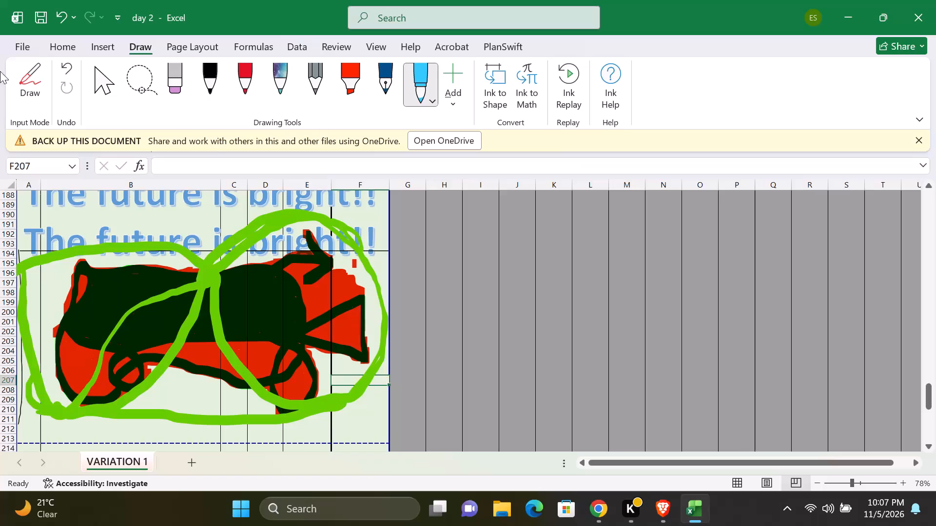
Open the recent workbook named rr.
click(12, 45)
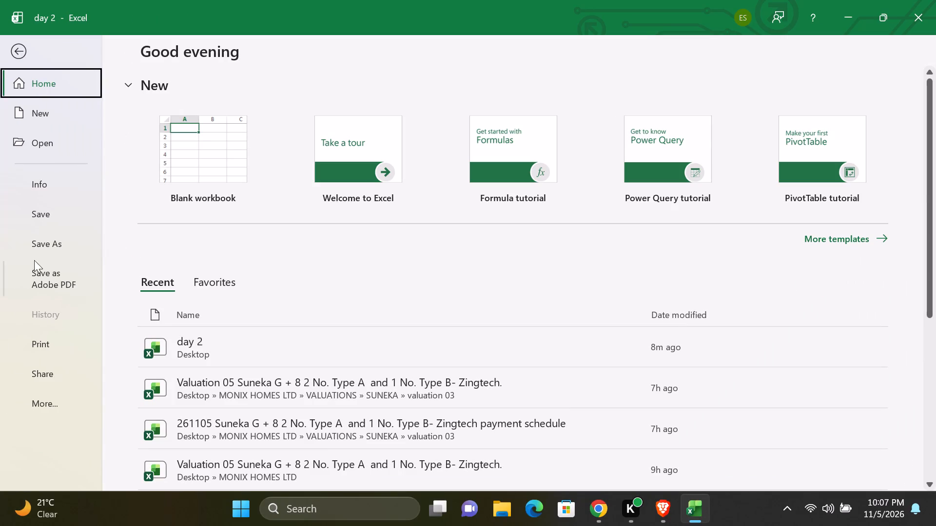
click(44, 144)
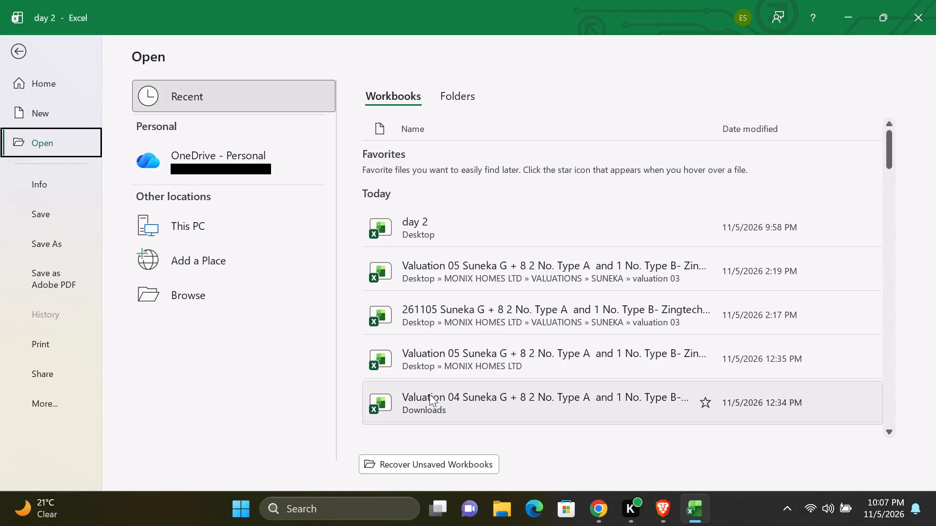
scroll(429, 394, down, 5)
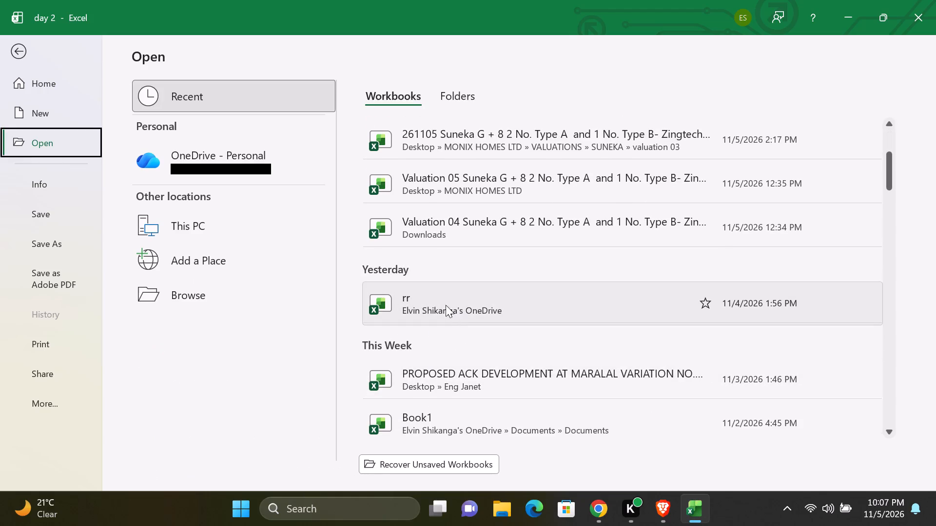
click(440, 306)
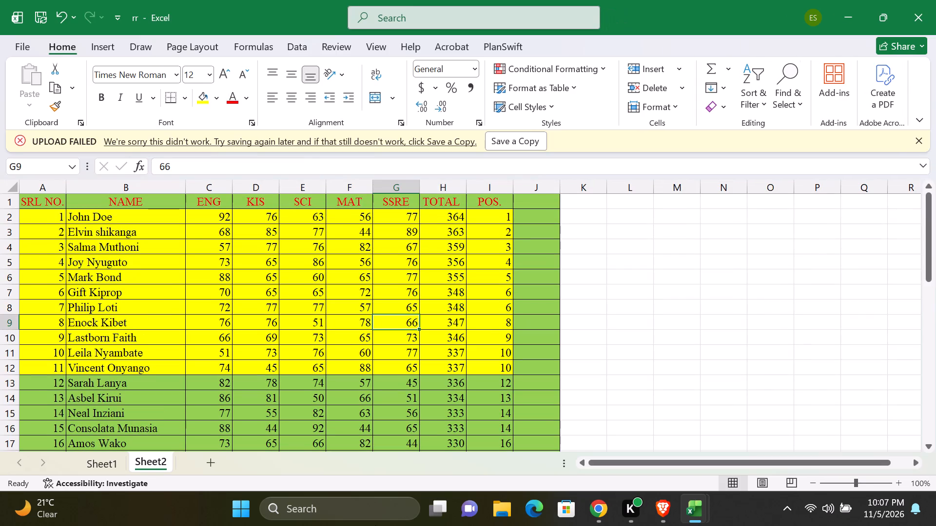
Insert a large block of blank rows at row 45 of Sheet2, above the last student's record.
scroll(202, 510, down, 7)
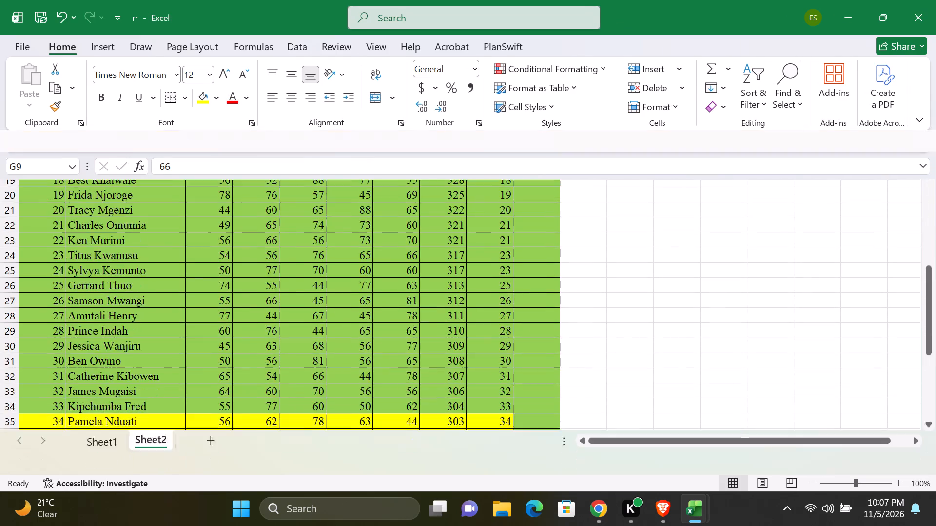
scroll(211, 362, down, 7)
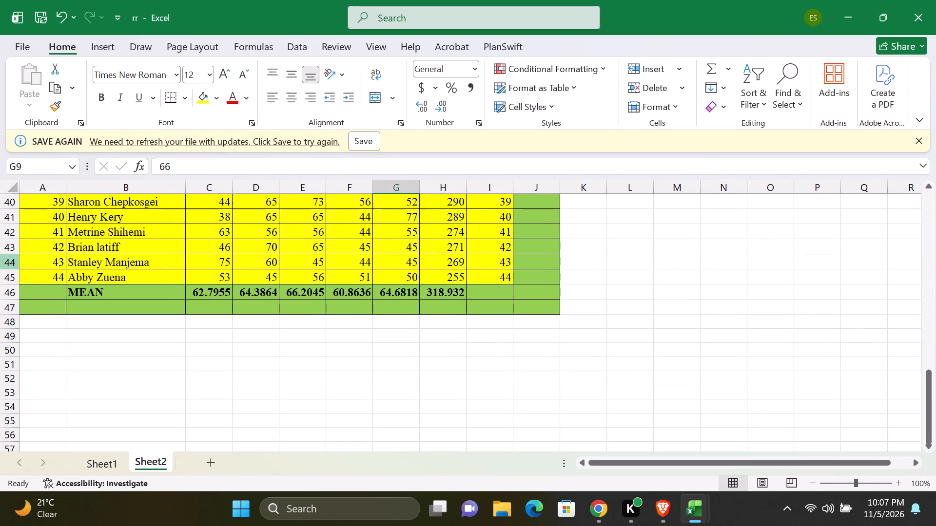
click(13, 278)
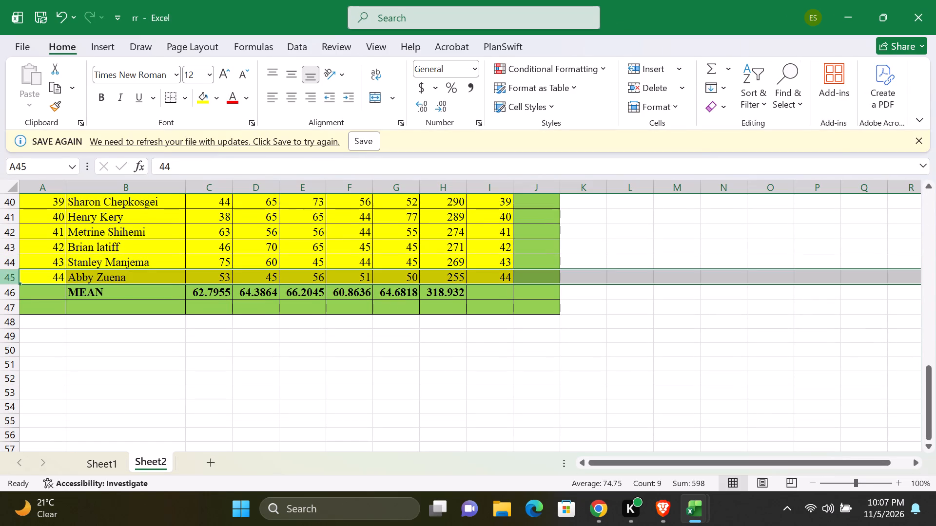
triple_click(653, 71)
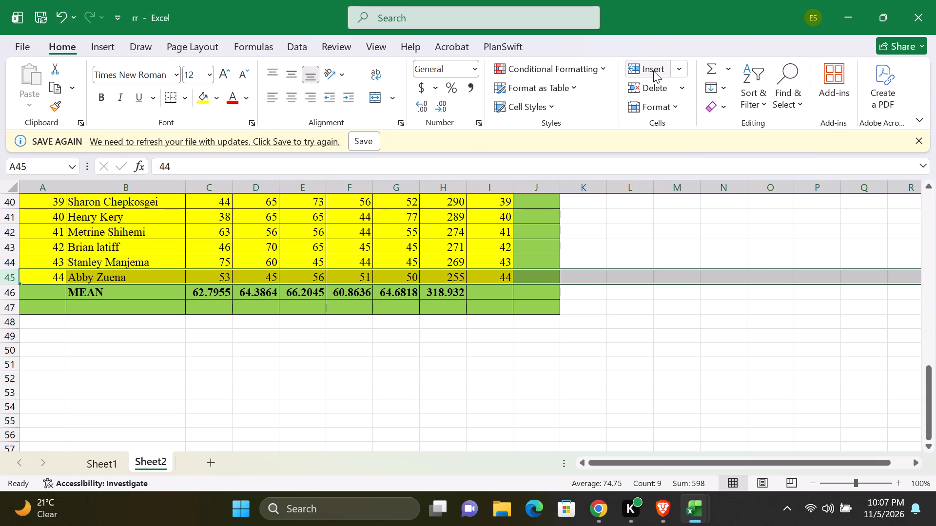
triple_click(653, 71)
triple_click(653, 71)
triple_click(653, 71)
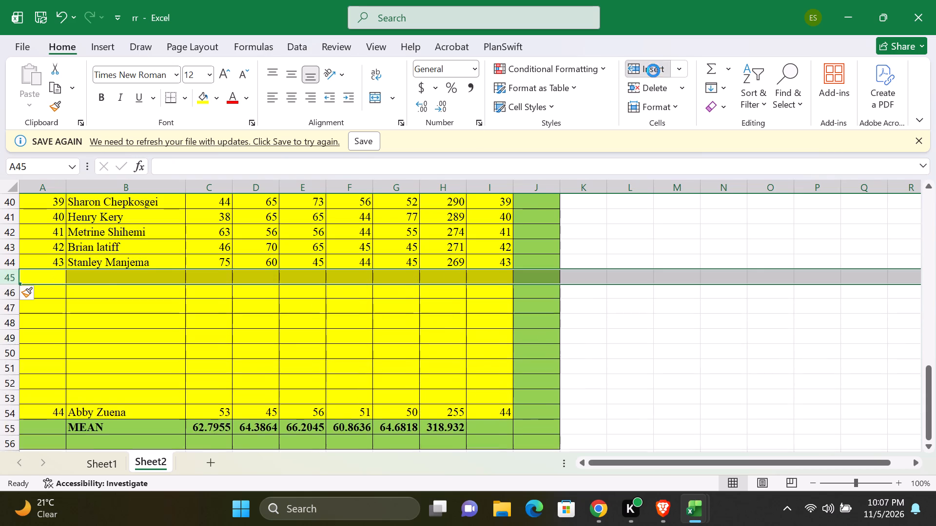
triple_click(653, 71)
triple_click(653, 71)
triple_click(653, 71)
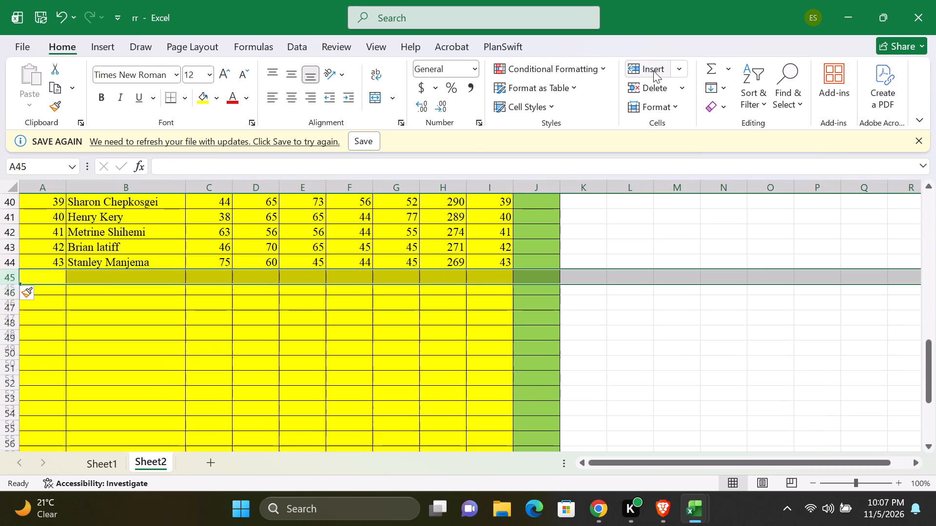
triple_click(653, 71)
triple_click(653, 71)
double_click(653, 71)
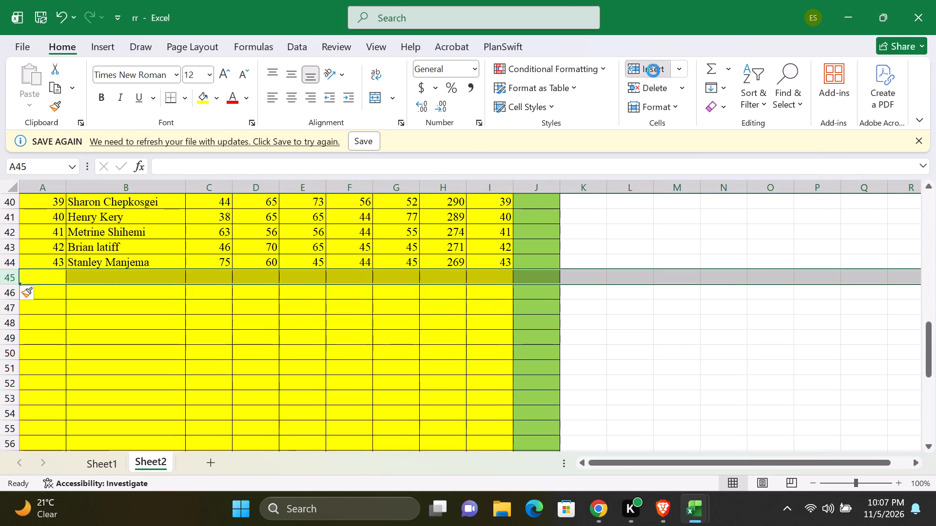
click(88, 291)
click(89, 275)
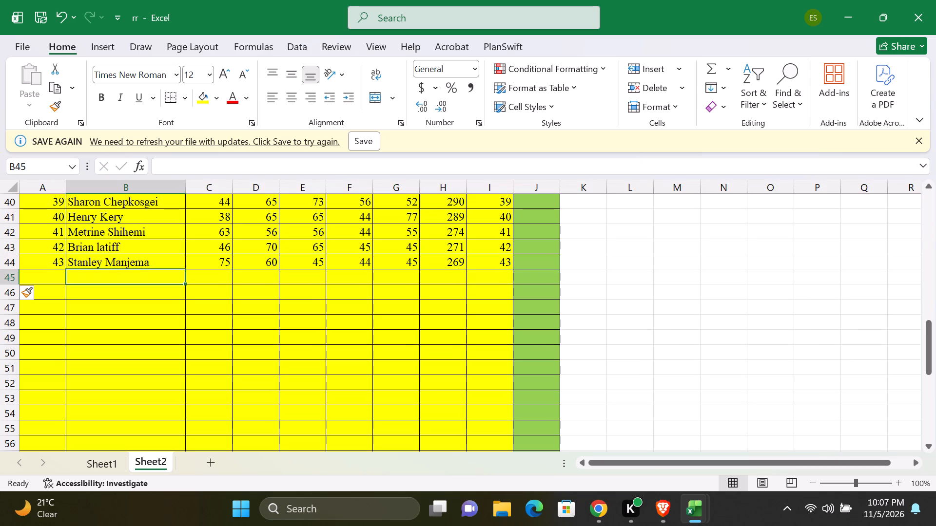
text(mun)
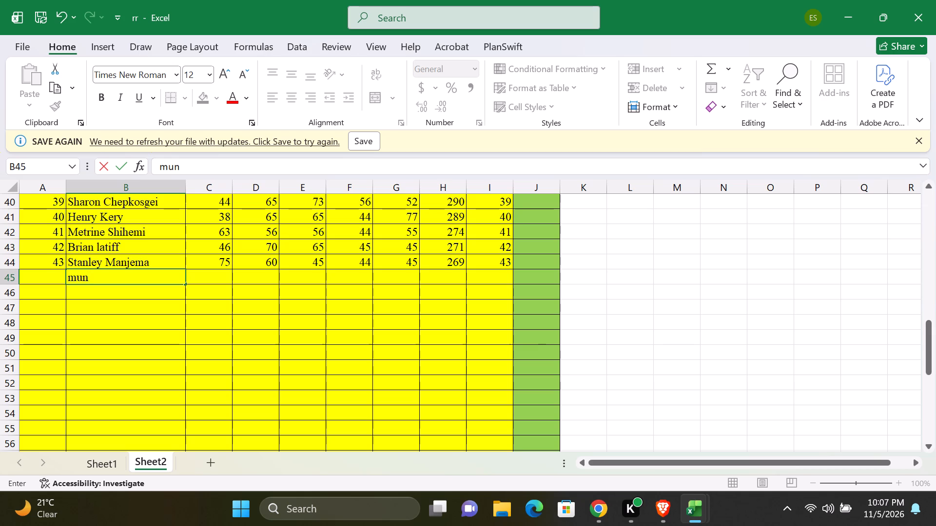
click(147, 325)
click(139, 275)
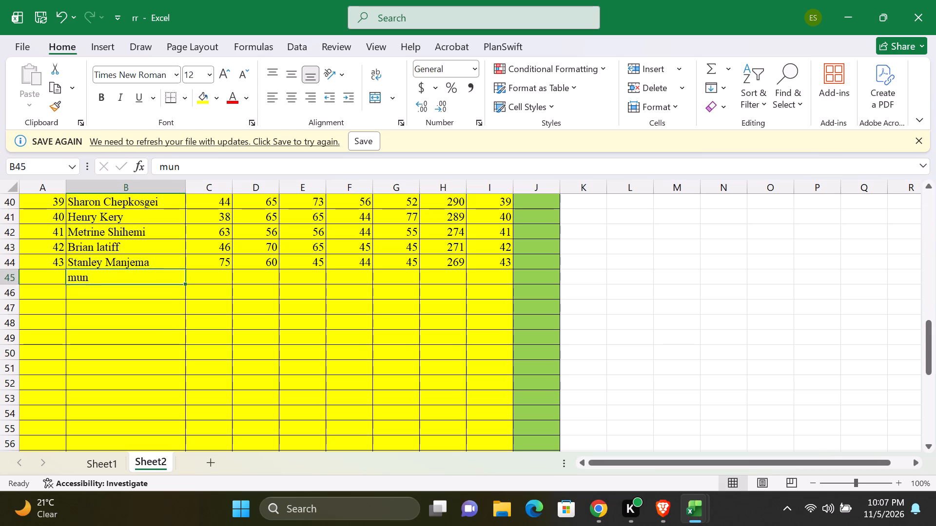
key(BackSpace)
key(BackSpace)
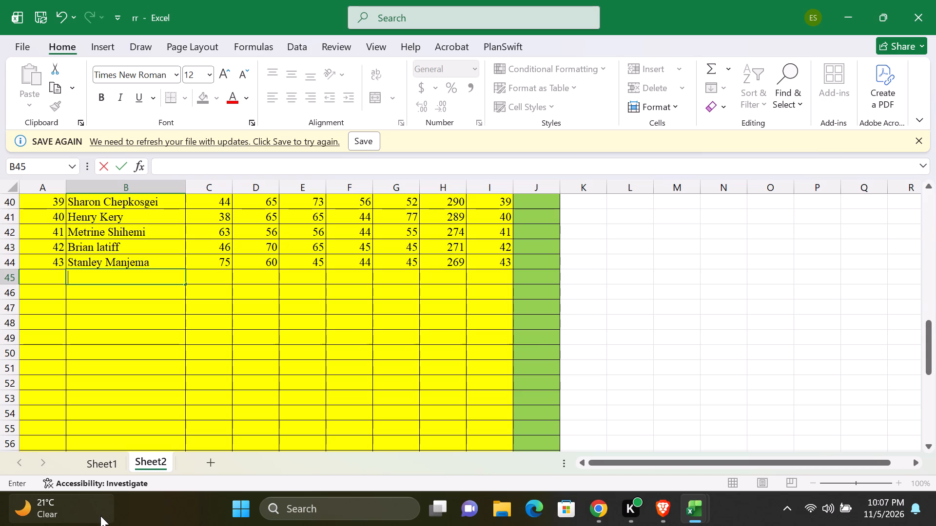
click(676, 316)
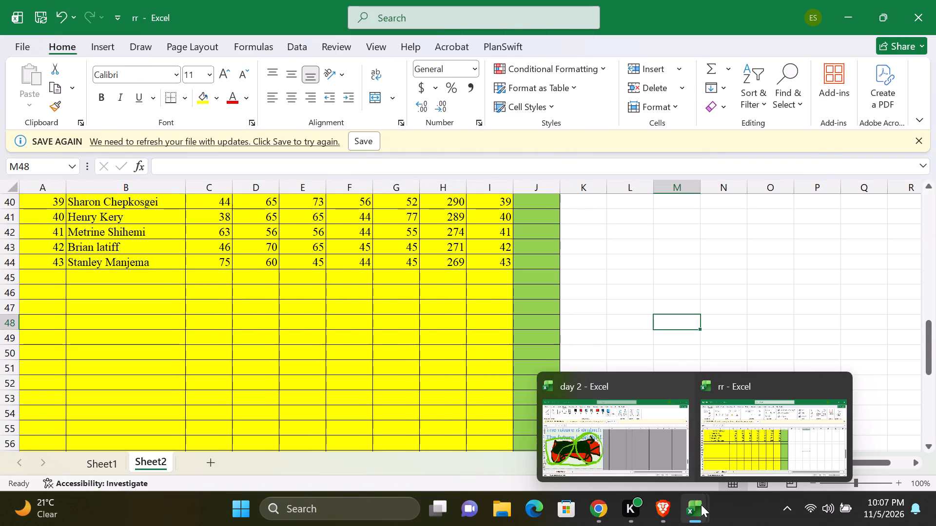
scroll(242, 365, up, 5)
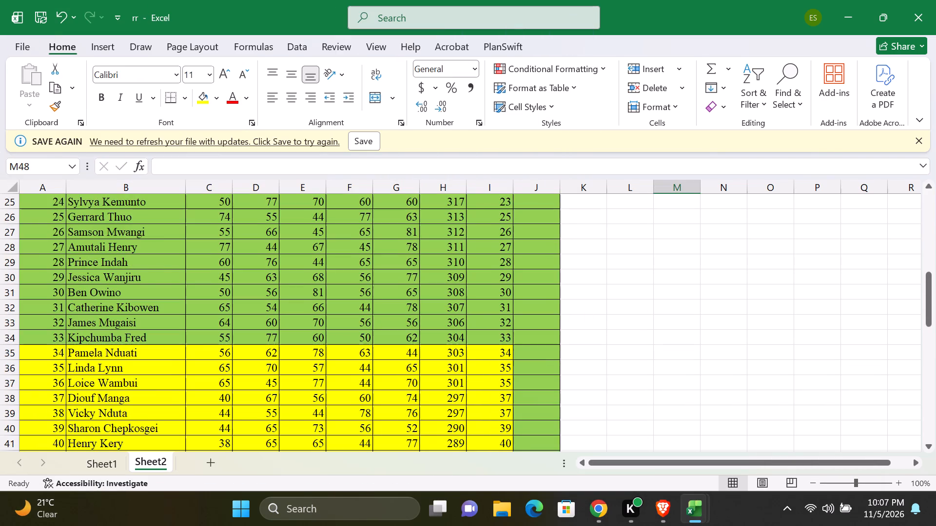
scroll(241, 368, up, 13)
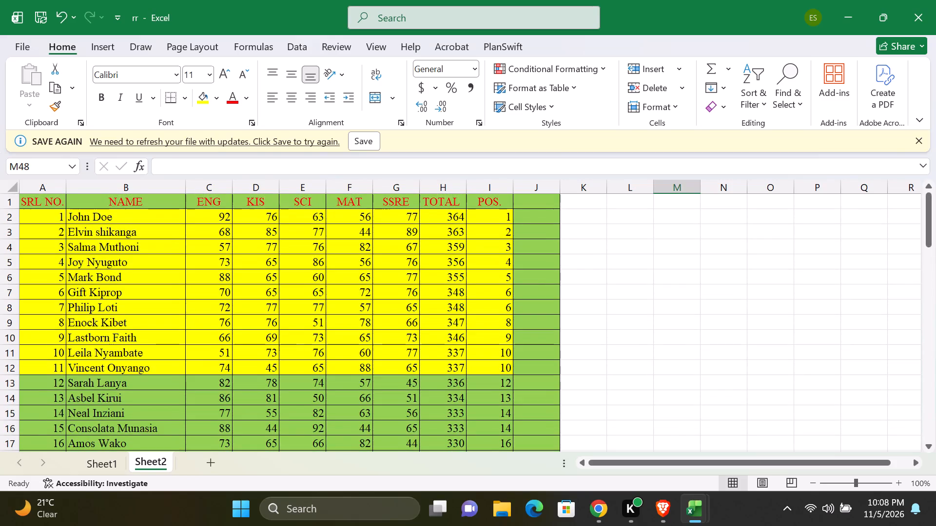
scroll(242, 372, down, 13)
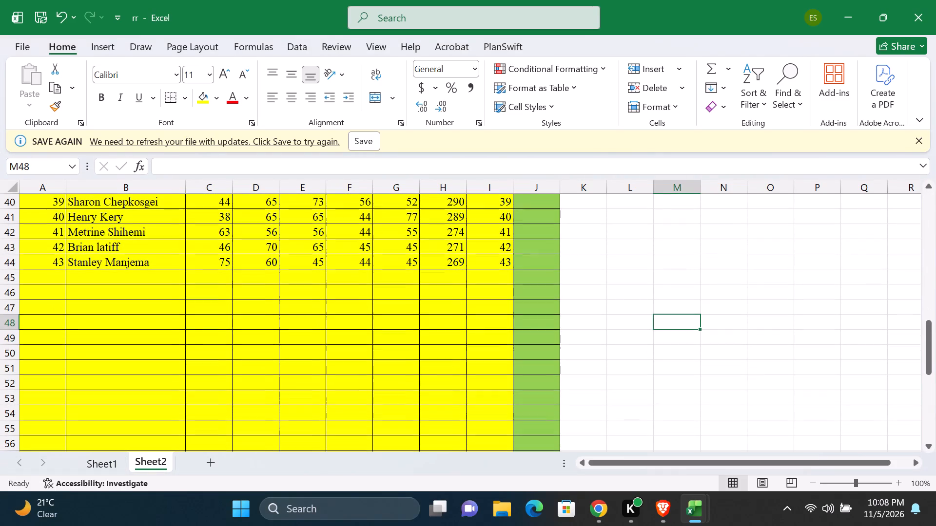
Enter the ENG column marks 20, 35, 50 and 65 in cells C45 to C48.
click(216, 279)
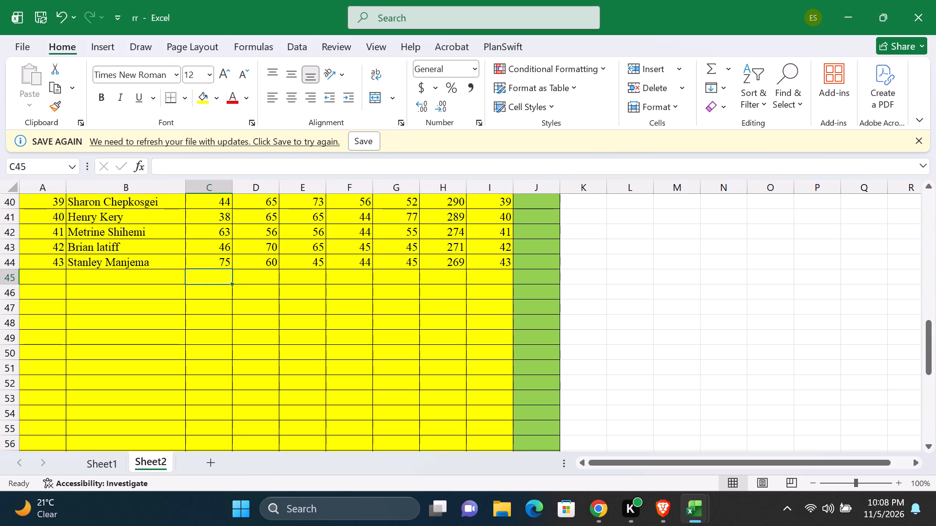
key(2)
key(0)
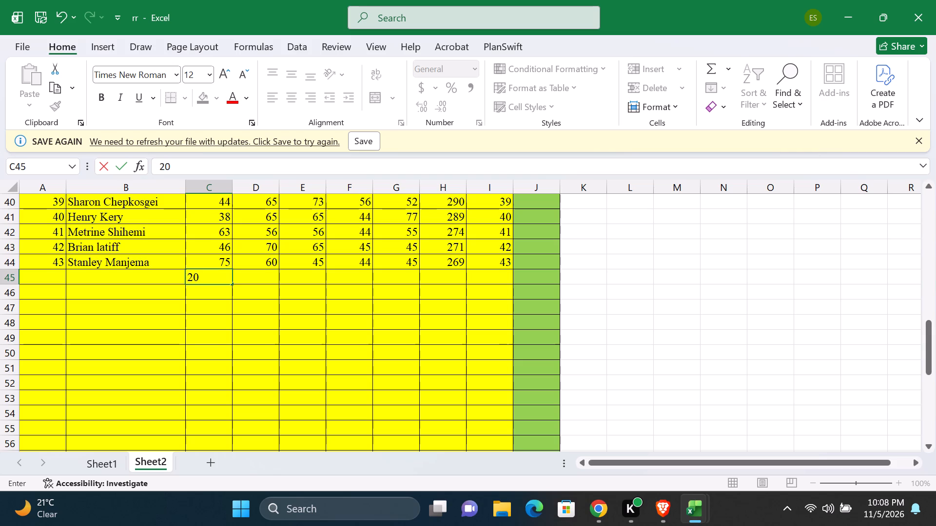
click(219, 293)
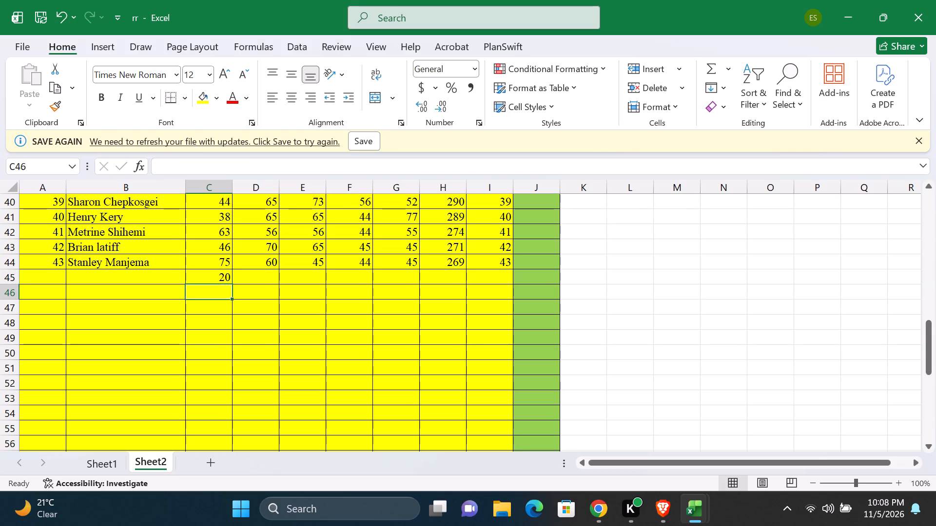
text(35)
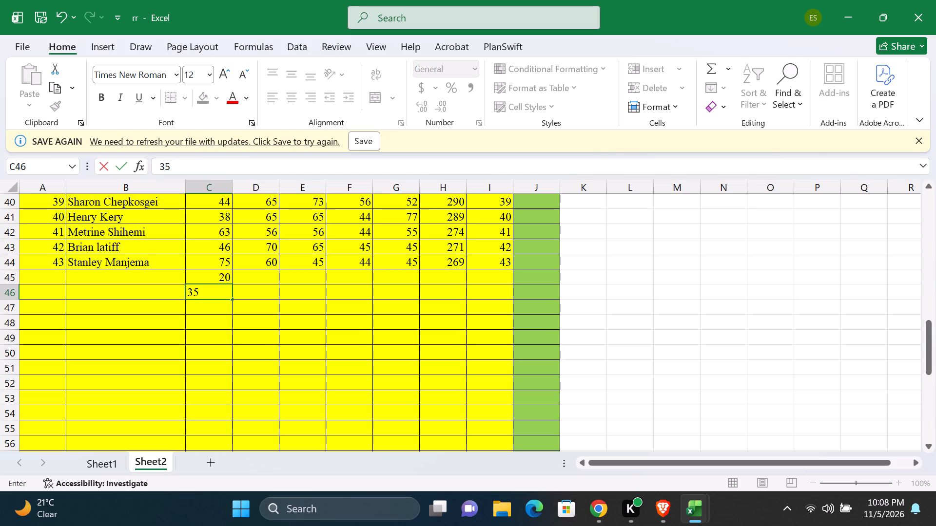
click(222, 307)
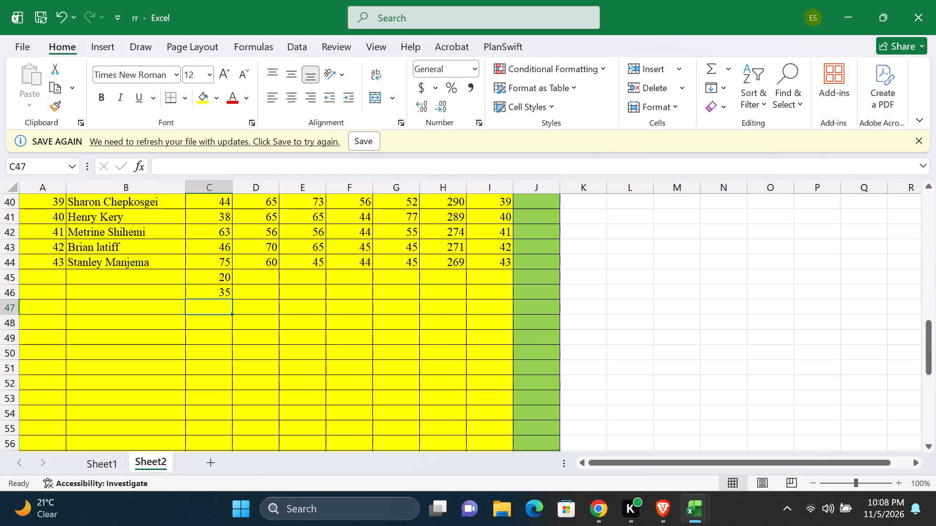
key(5)
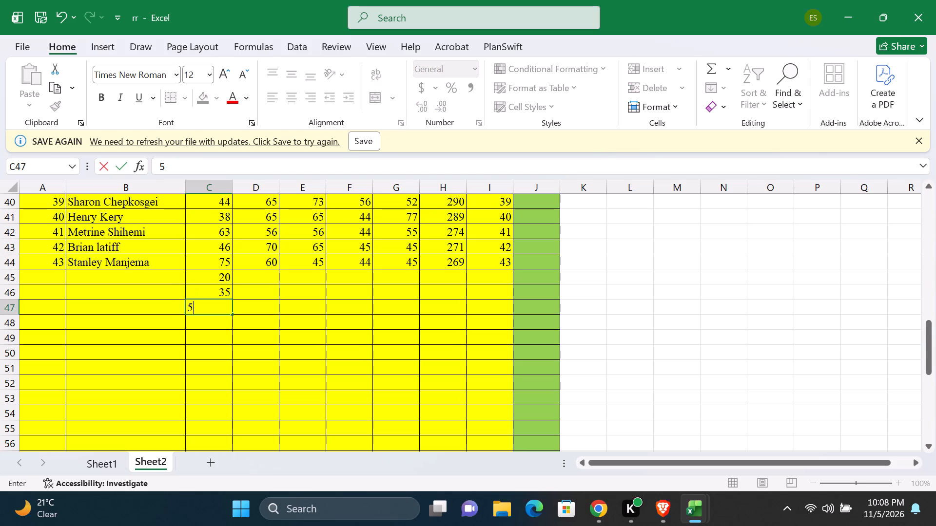
key(0)
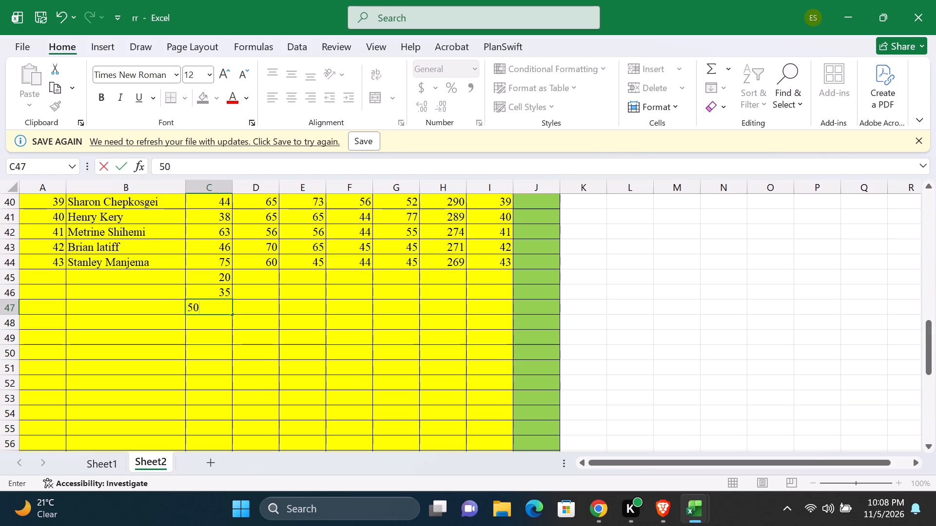
click(211, 324)
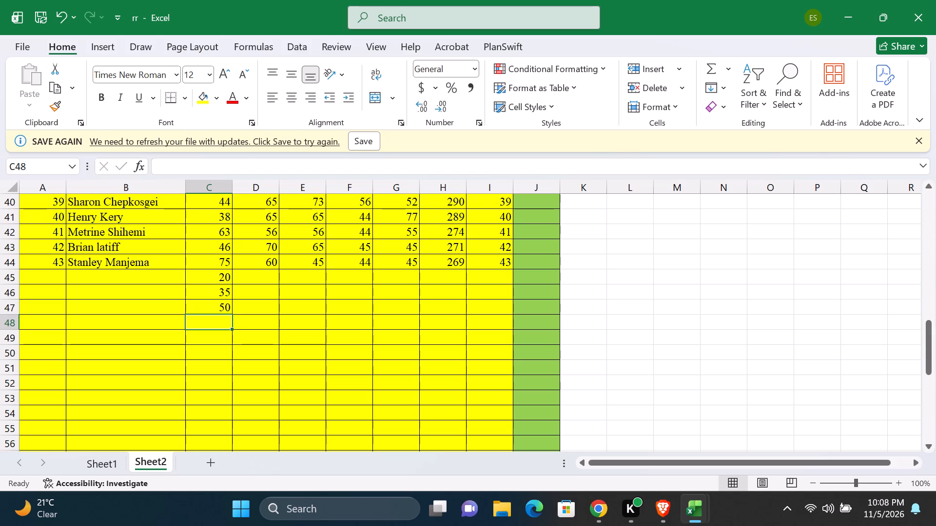
text(65)
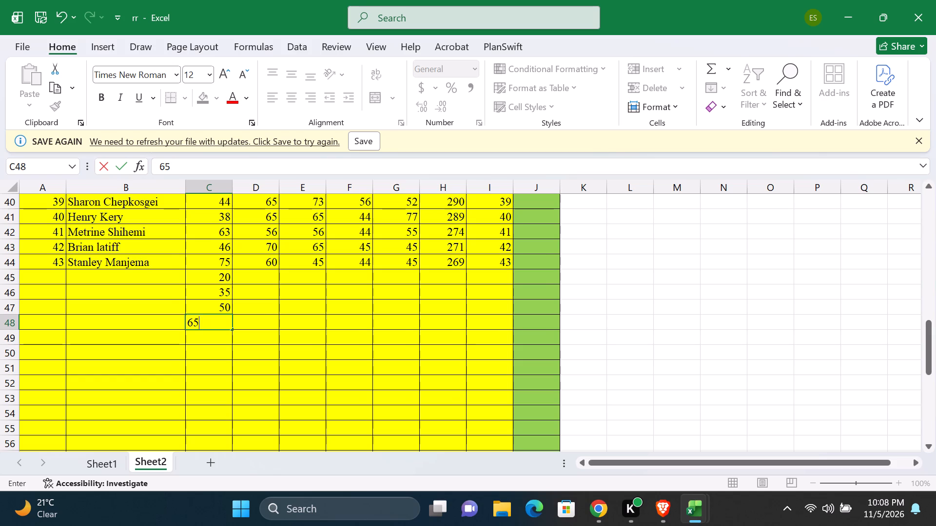
click(222, 363)
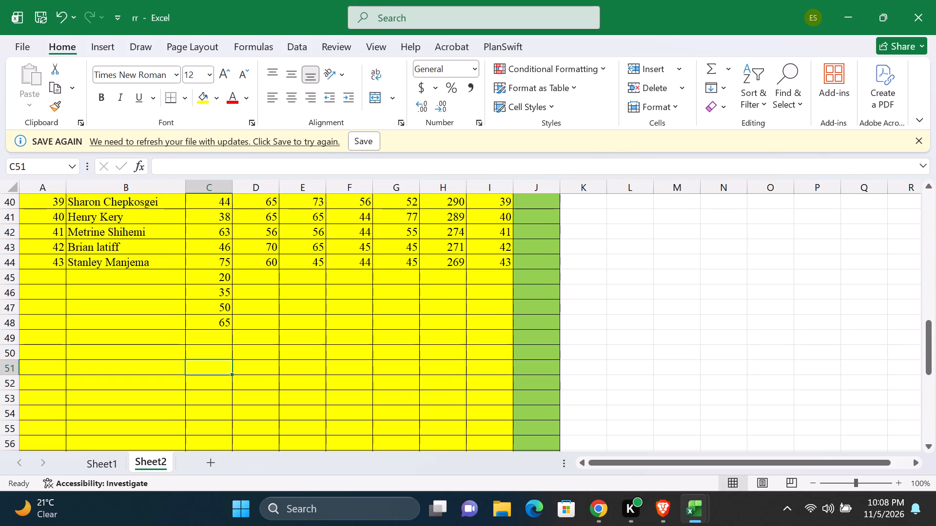
Extend the number series from C45:C48 down to C51 with AutoFill.
drag(216, 279, 213, 321)
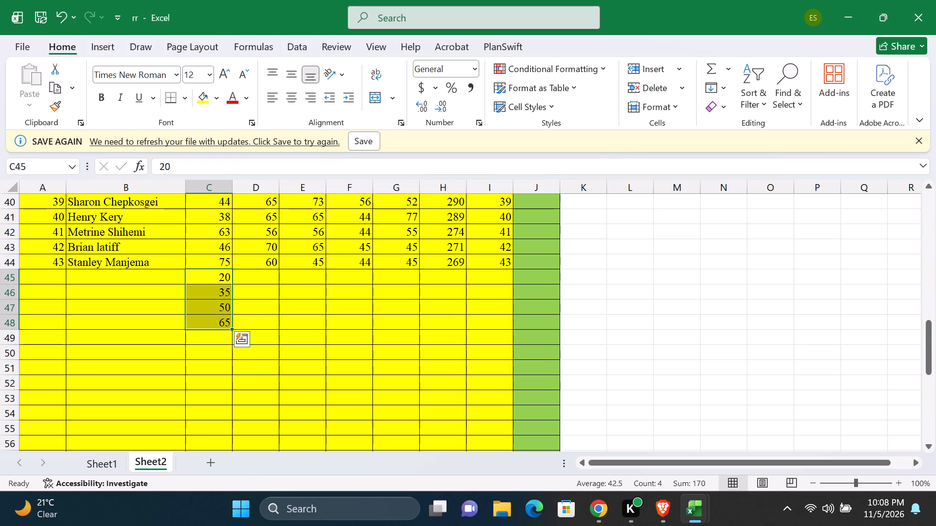
drag(233, 328, 232, 371)
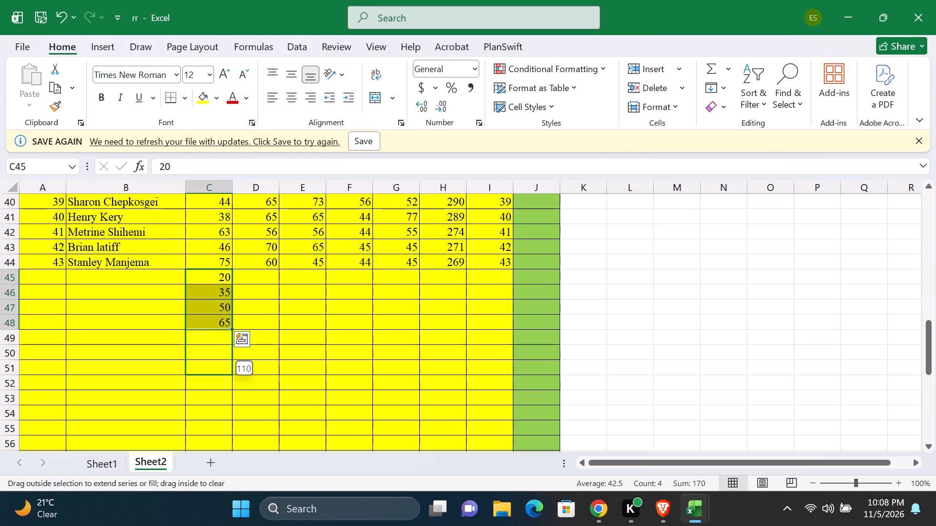
drag(232, 371, 232, 372)
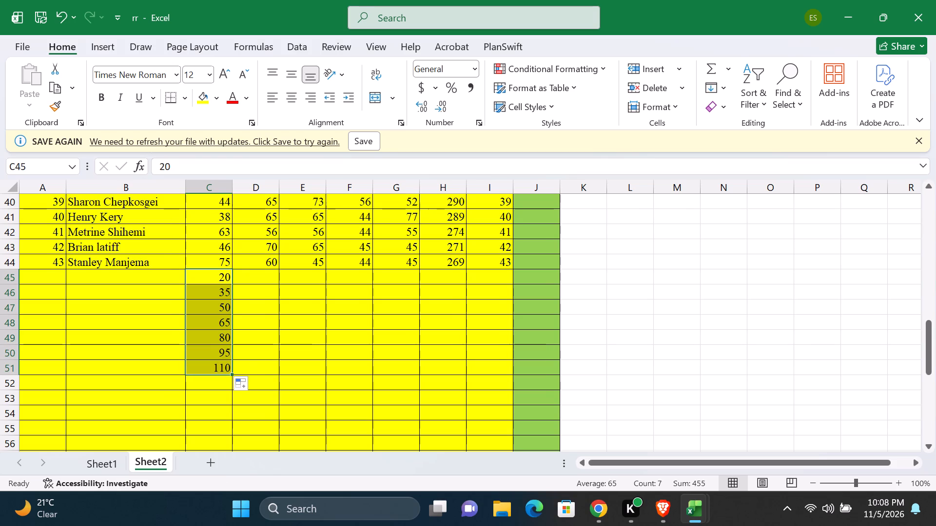
Clear the last filled value in cell C51.
click(219, 363)
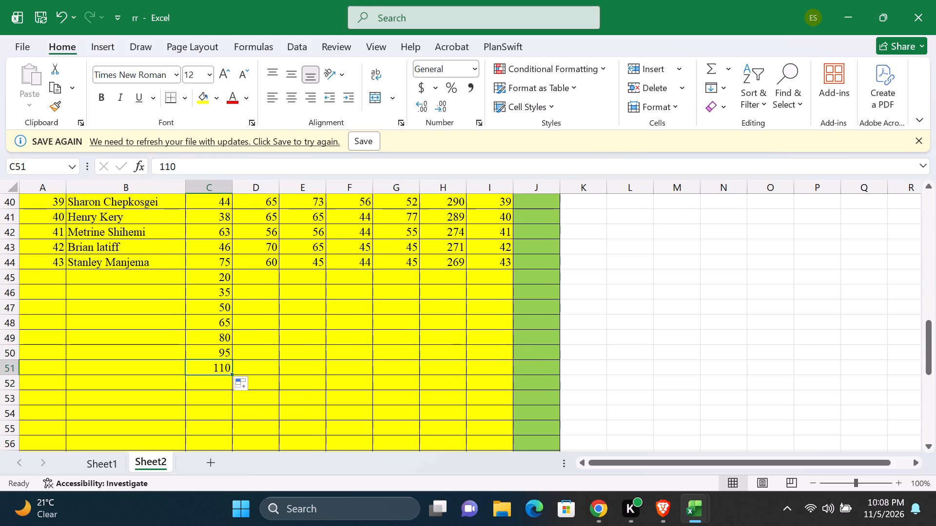
key(BackSpace)
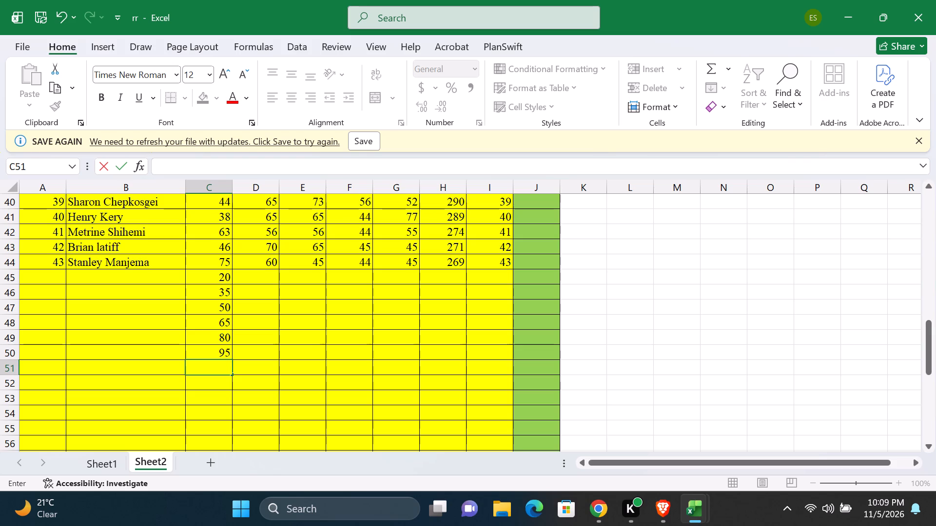
drag(223, 275, 216, 354)
click(284, 340)
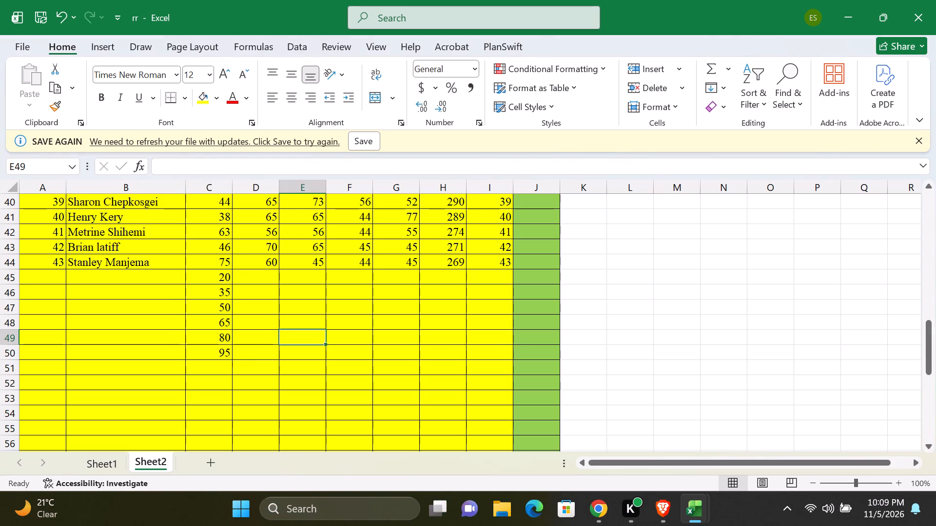
Change the ENG marks in cells C46 and C47 to 25 and 30.
click(223, 292)
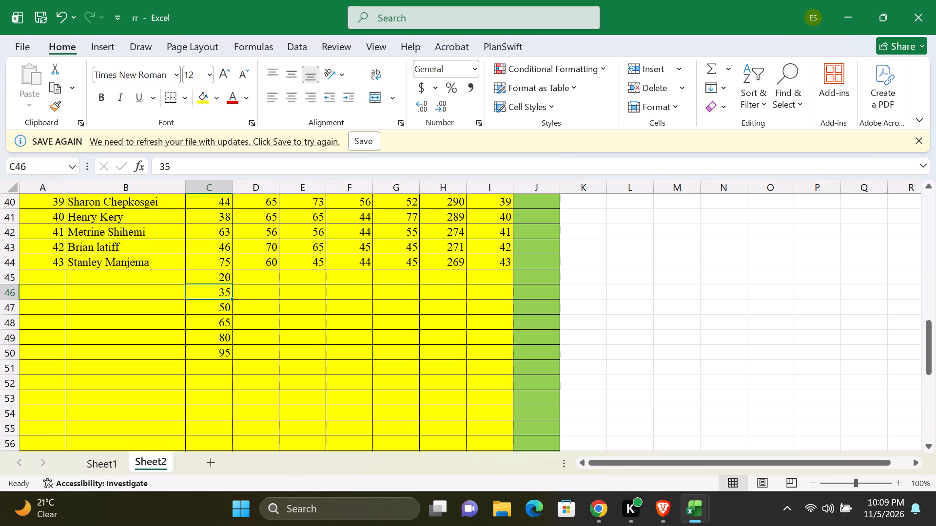
text(255)
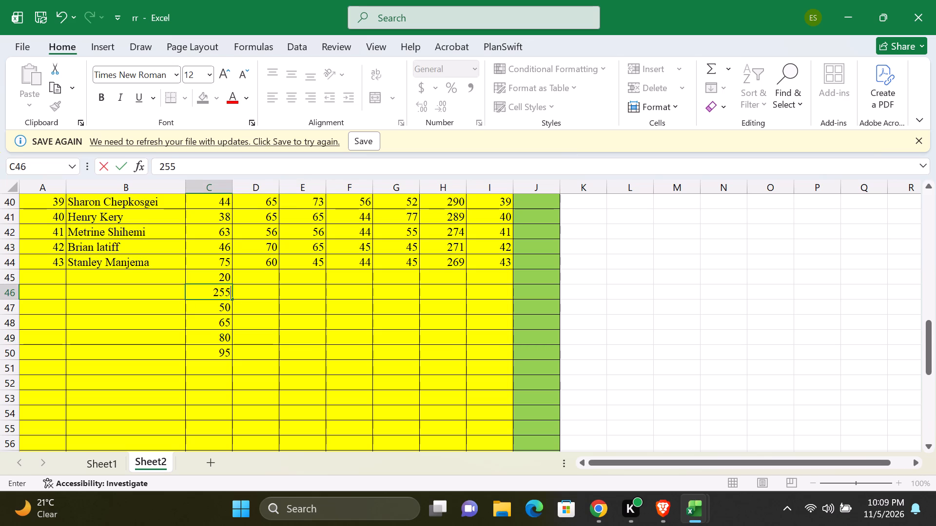
key(BackSpace)
click(219, 307)
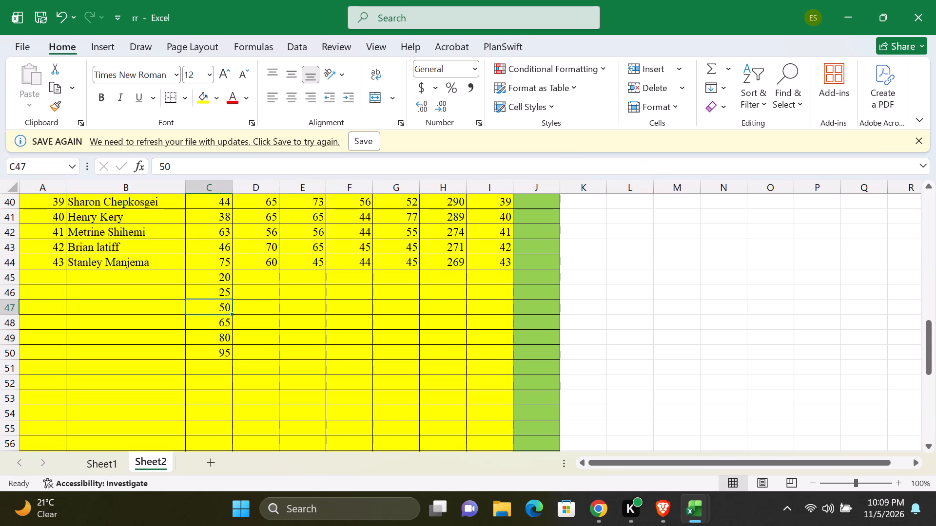
key(3)
key(0)
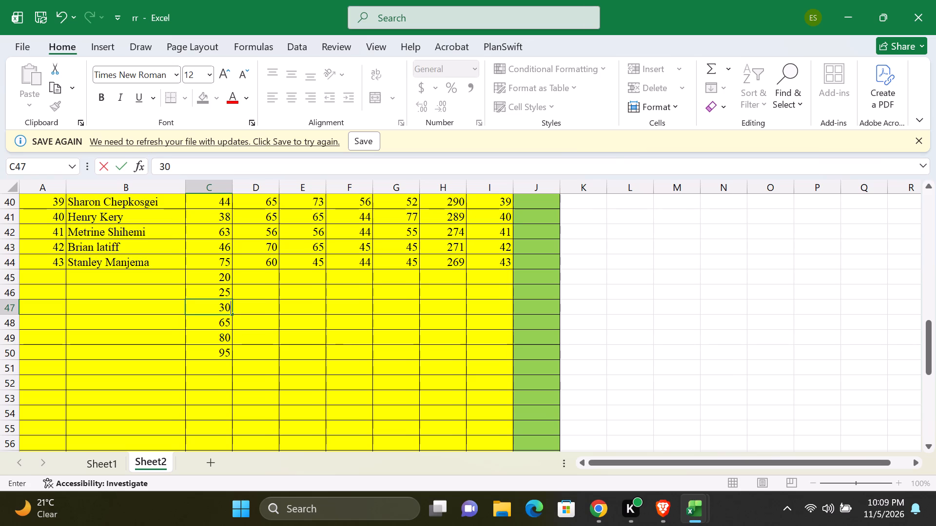
click(278, 355)
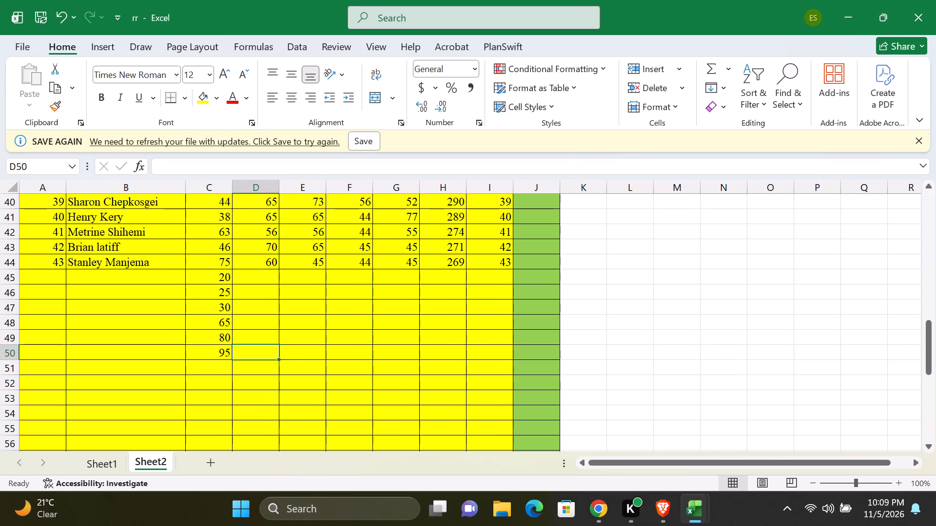
Extend the number series from C45:C47 down to C61 with AutoFill, replacing the old marks below.
drag(223, 278, 221, 303)
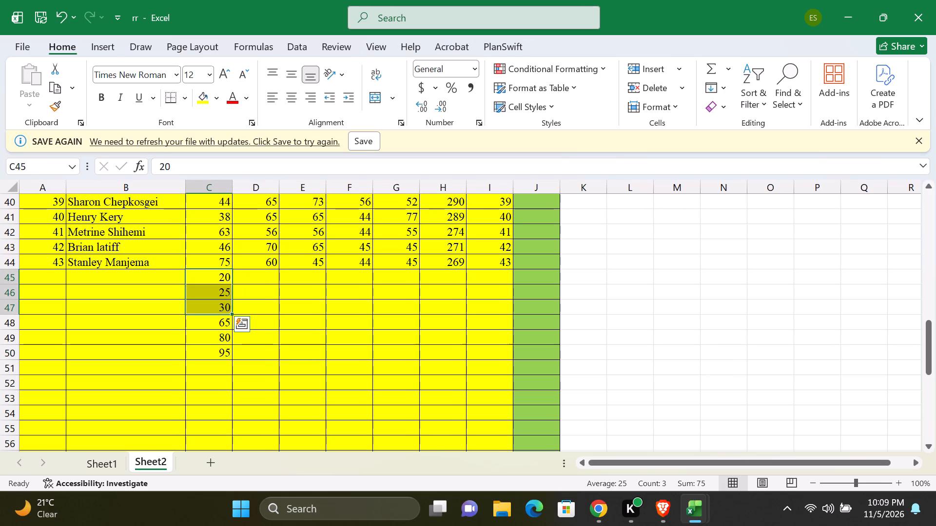
drag(232, 314, 234, 405)
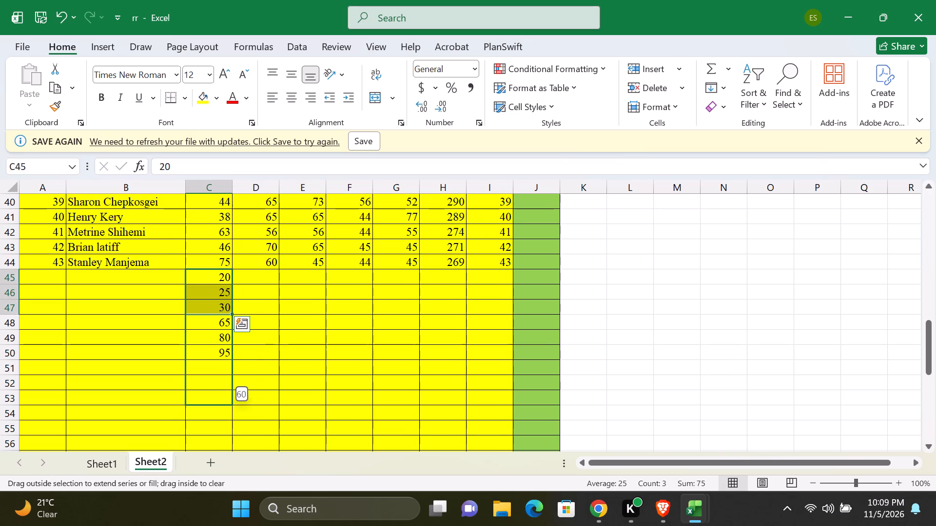
drag(234, 405, 231, 430)
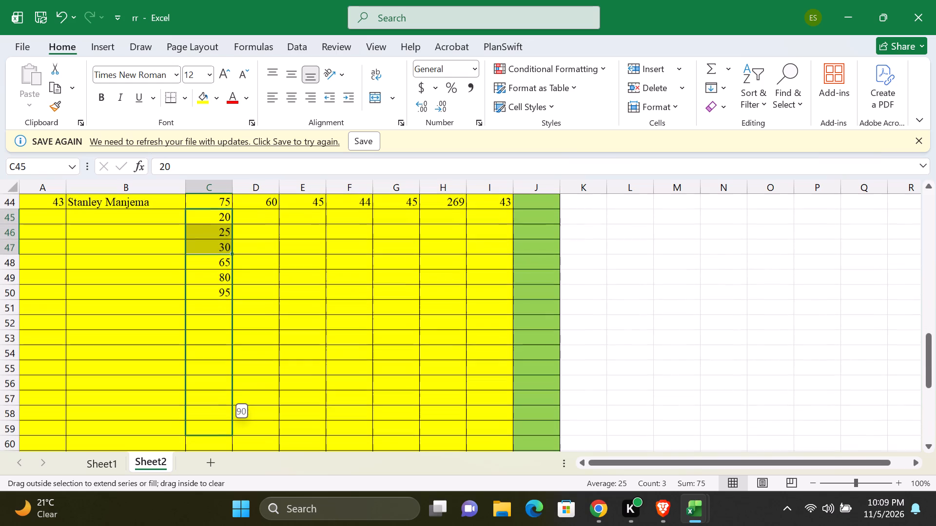
drag(231, 430, 231, 420)
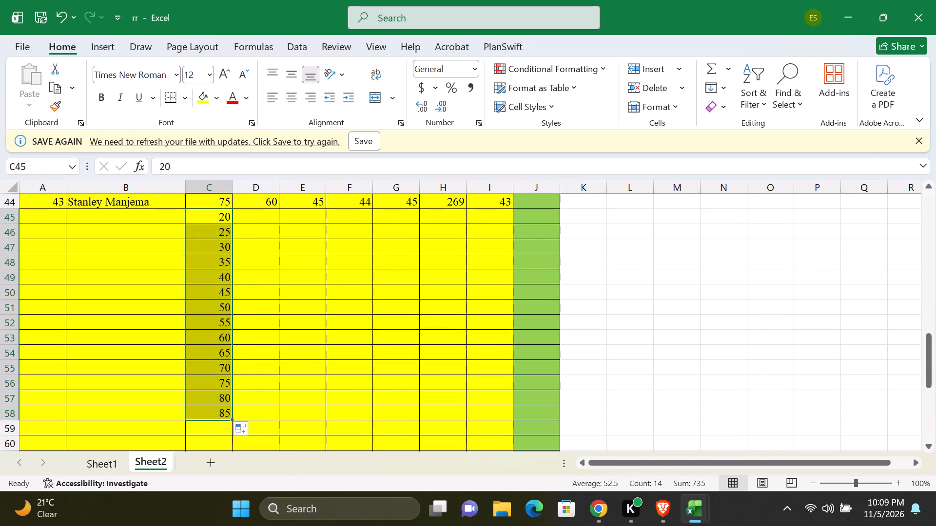
scroll(197, 374, down, 3)
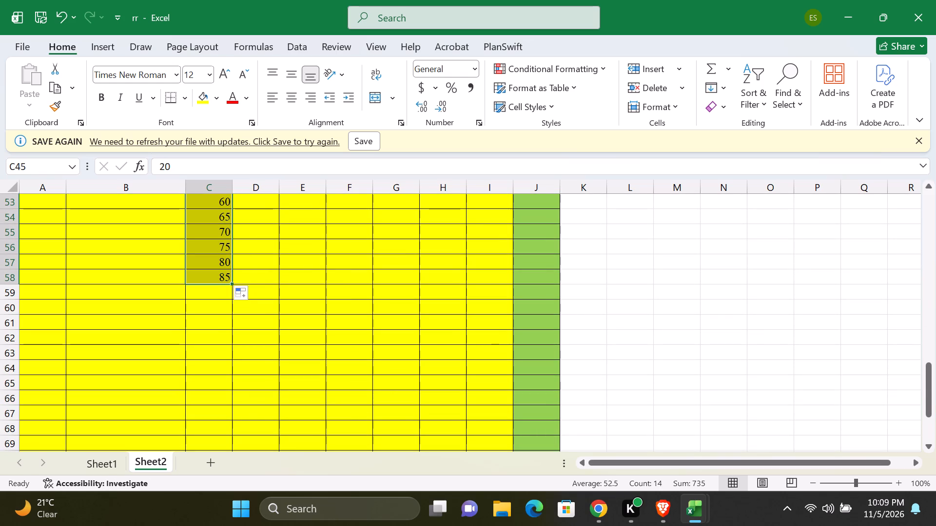
drag(232, 283, 229, 331)
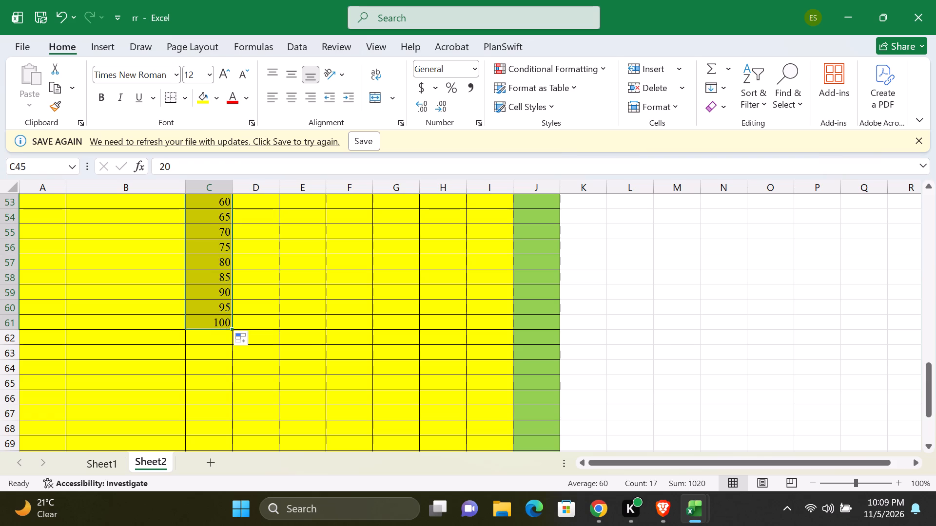
Clear the last two filled values in cells C60 and C61.
drag(219, 303, 220, 322)
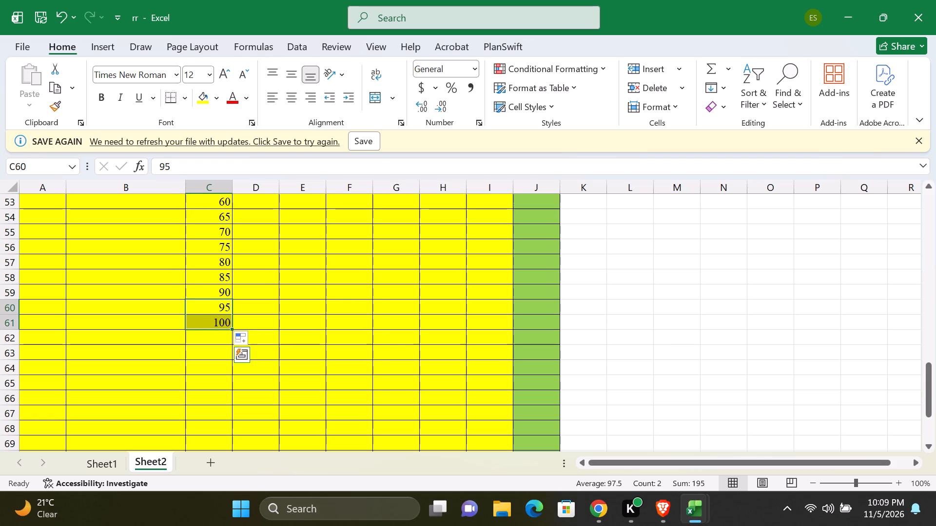
right_click(217, 315)
click(282, 208)
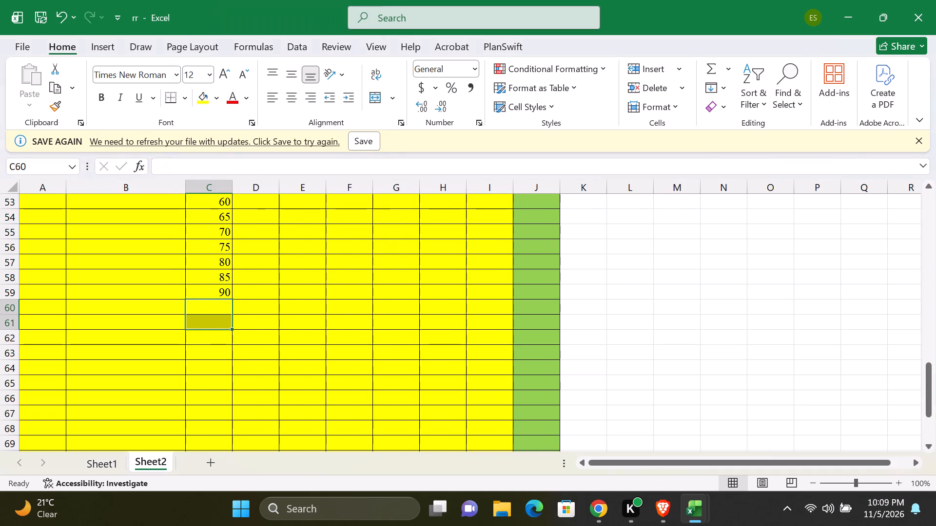
click(314, 325)
Review the filled ENG marks in column C from row 45 to row 59.
scroll(292, 350, up, 4)
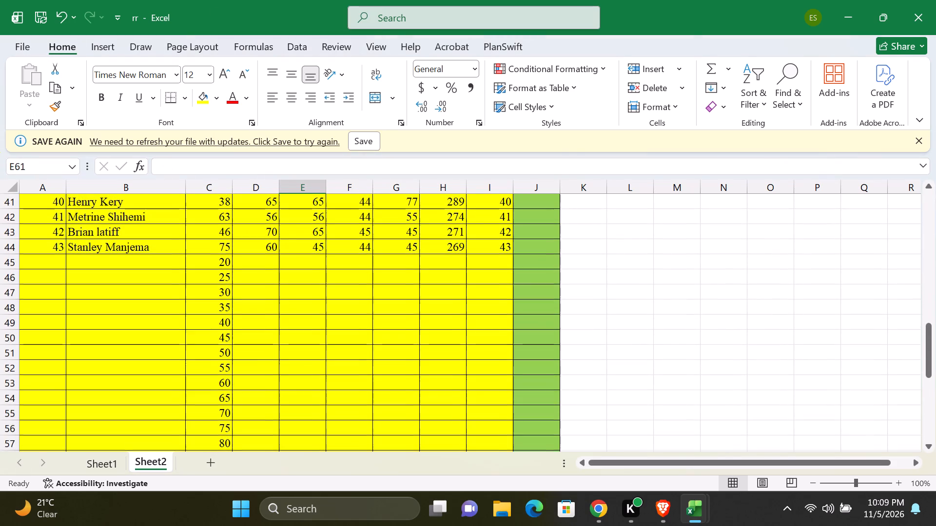
scroll(284, 366, down, 2)
scroll(277, 376, up, 2)
scroll(275, 379, down, 2)
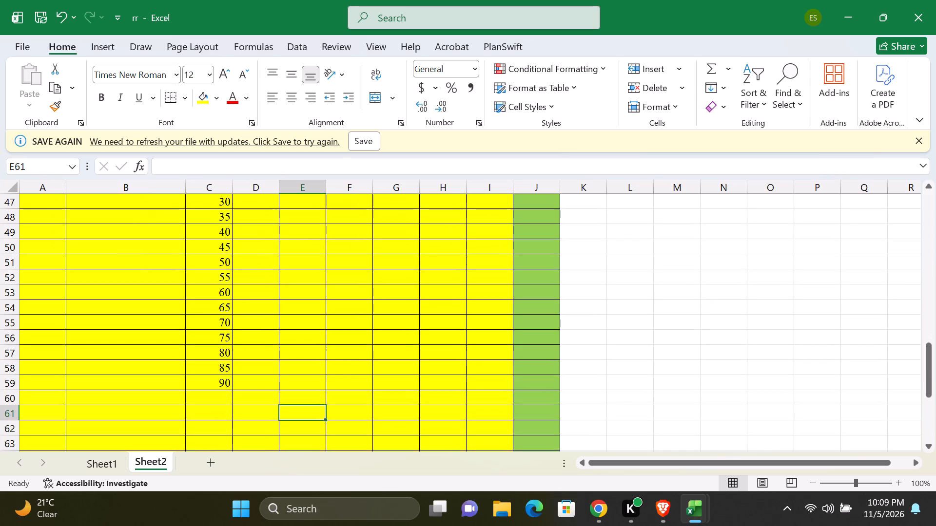
scroll(224, 390, up, 1)
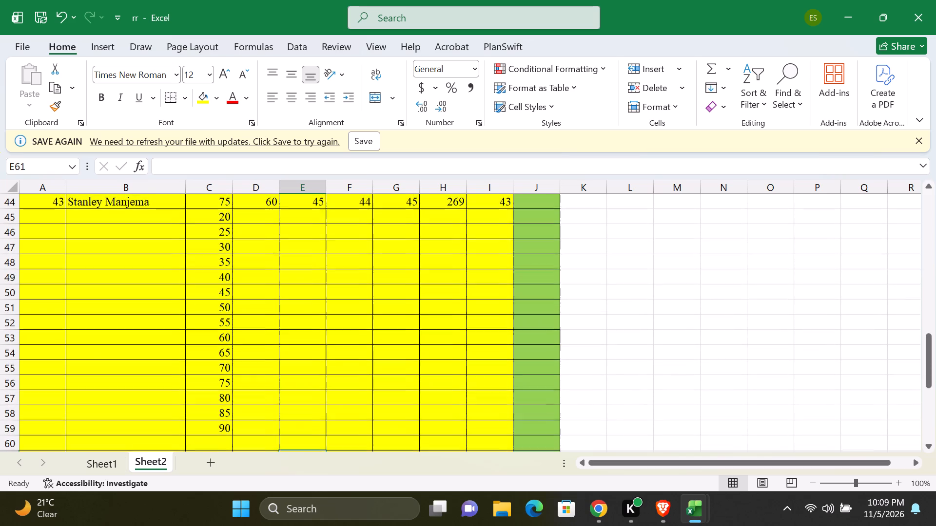
scroll(216, 425, down, 1)
scroll(216, 425, up, 1)
drag(221, 430, 222, 420)
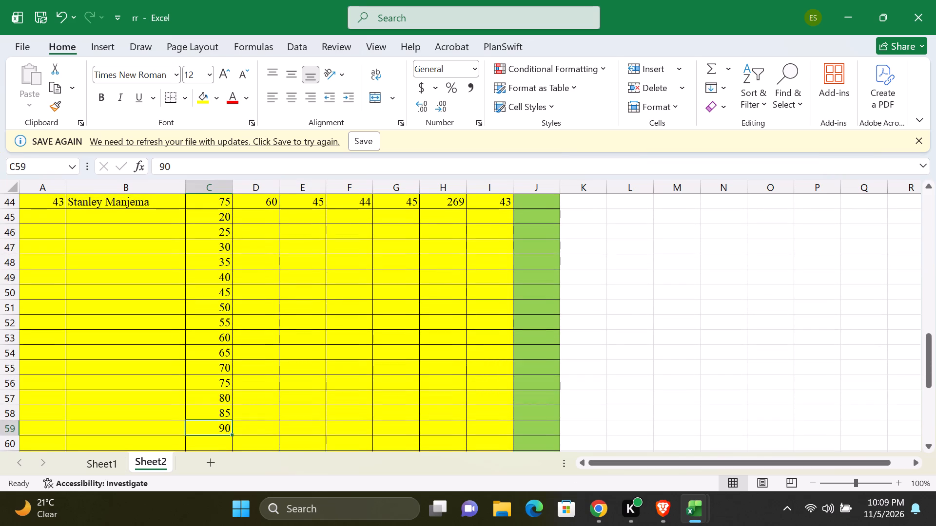
drag(222, 420, 219, 307)
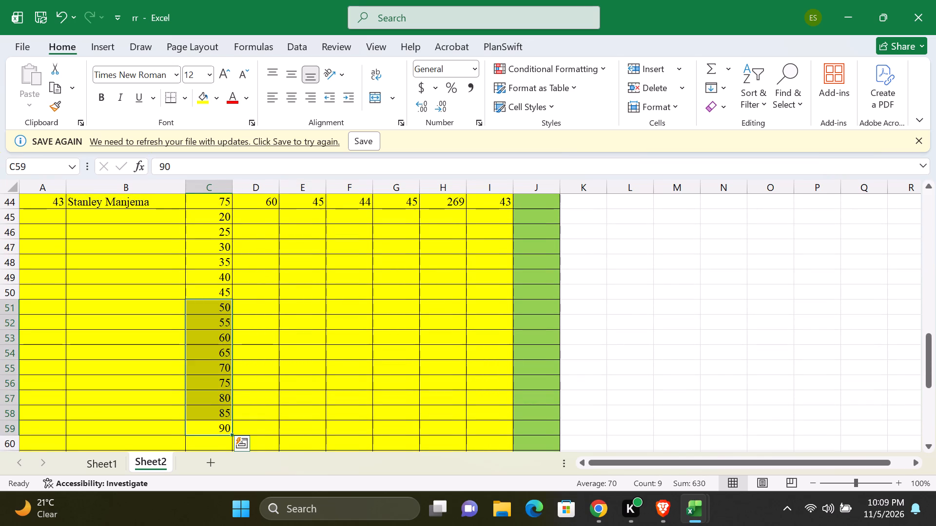
click(310, 367)
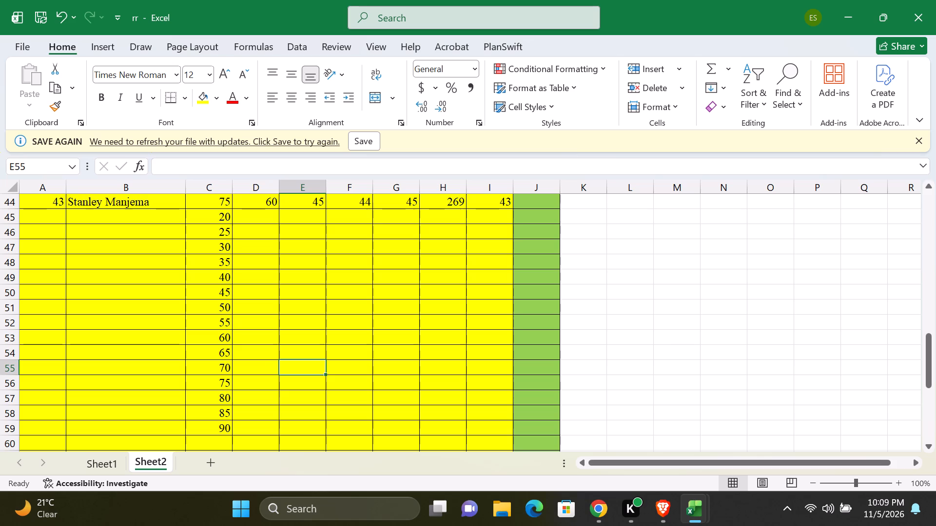
click(263, 427)
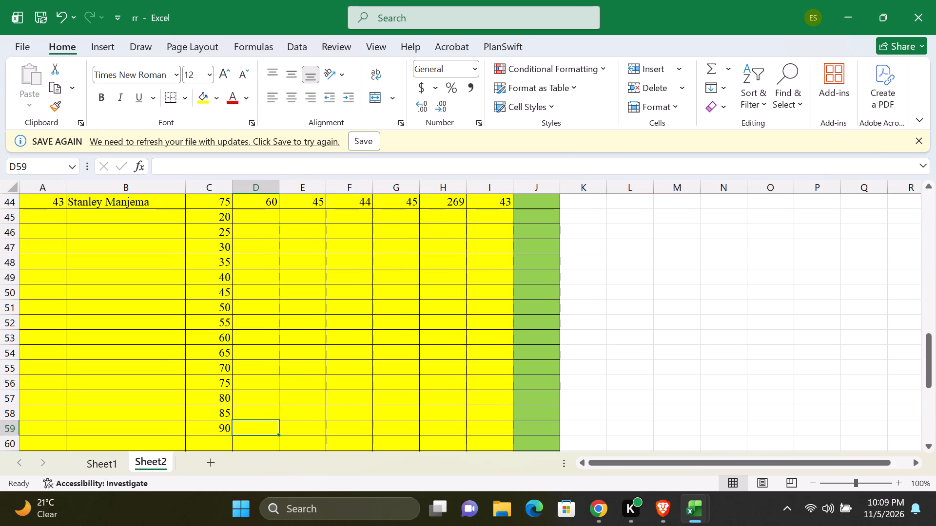
Enter the marks 90, 85 and 80 in cells D45 to D47.
scroll(260, 289, up, 1)
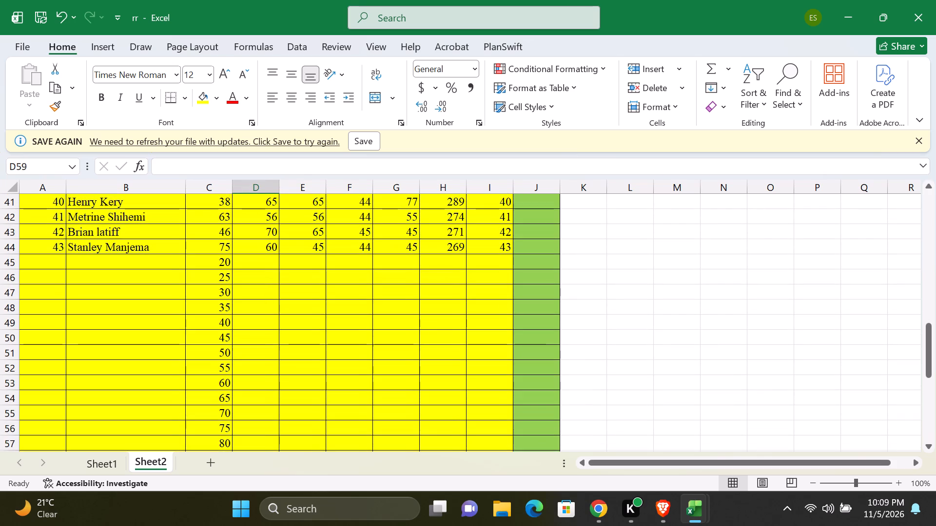
scroll(256, 268, down, 2)
scroll(256, 269, up, 3)
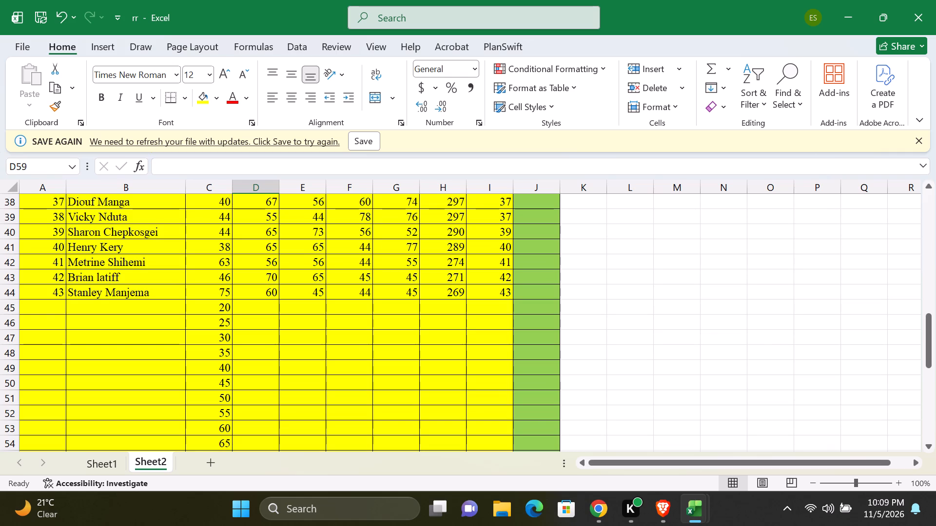
click(260, 309)
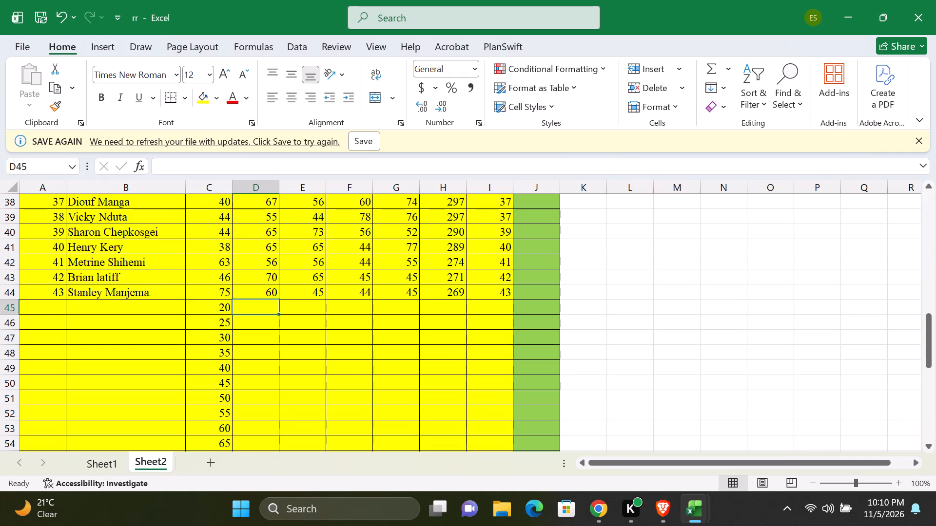
text(90)
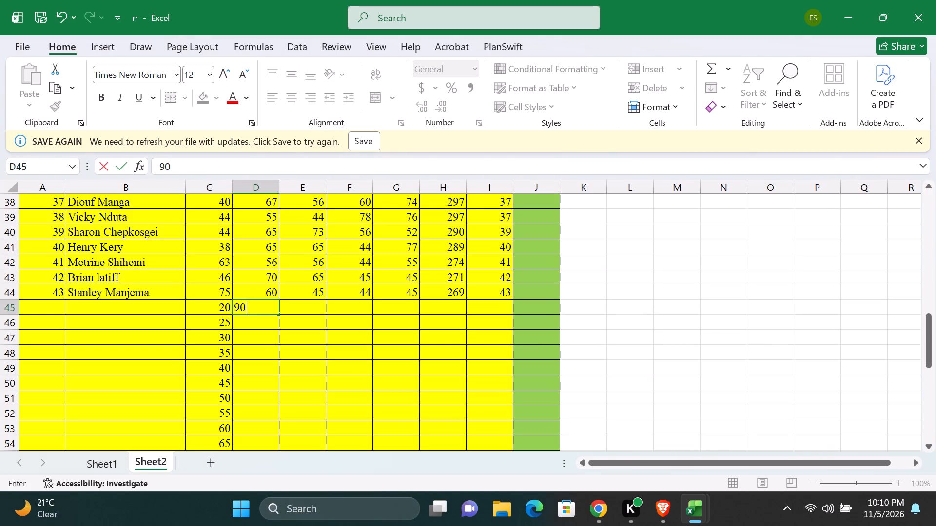
click(258, 322)
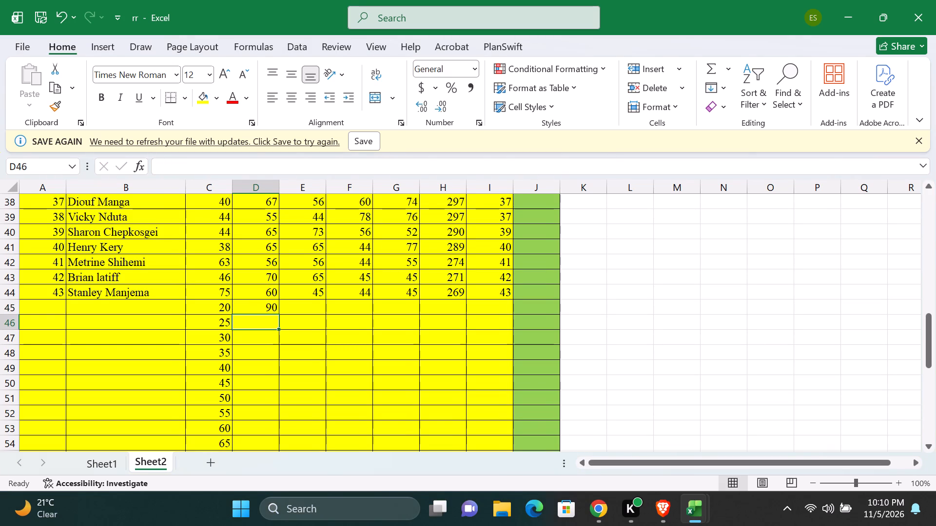
text(85)
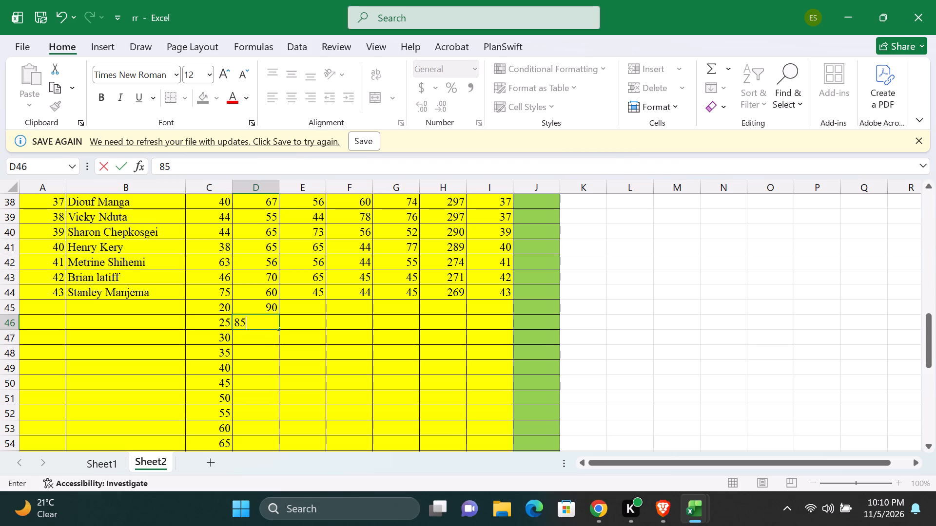
click(266, 338)
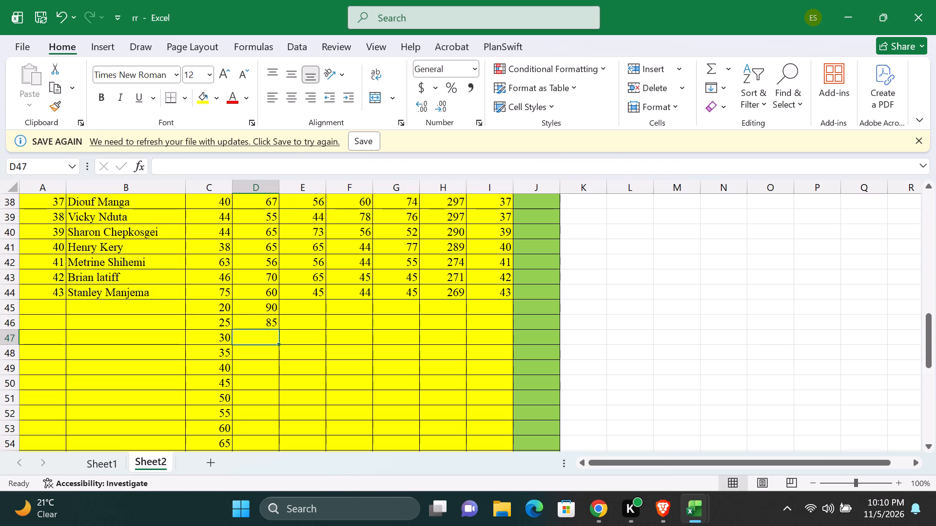
text(80)
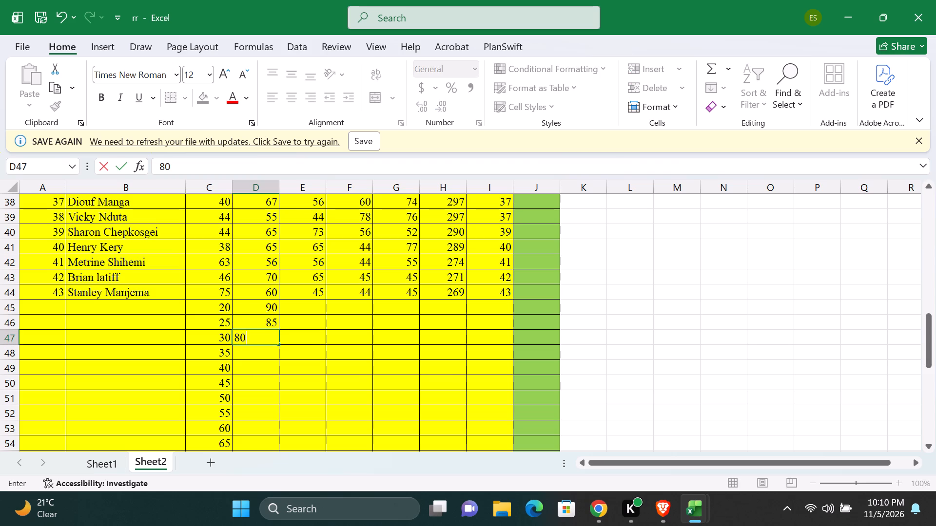
click(267, 378)
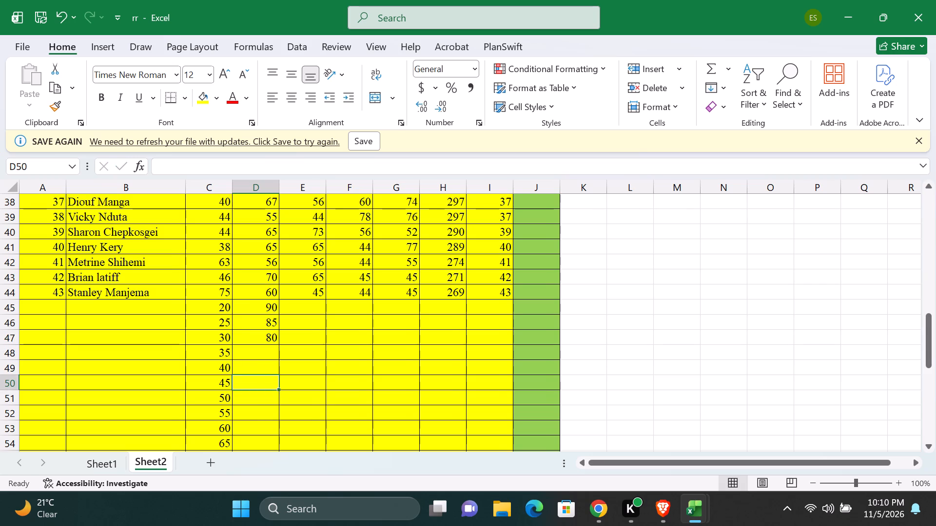
Extend the descending series from D45:D47 down to D59 with AutoFill.
drag(277, 303, 279, 335)
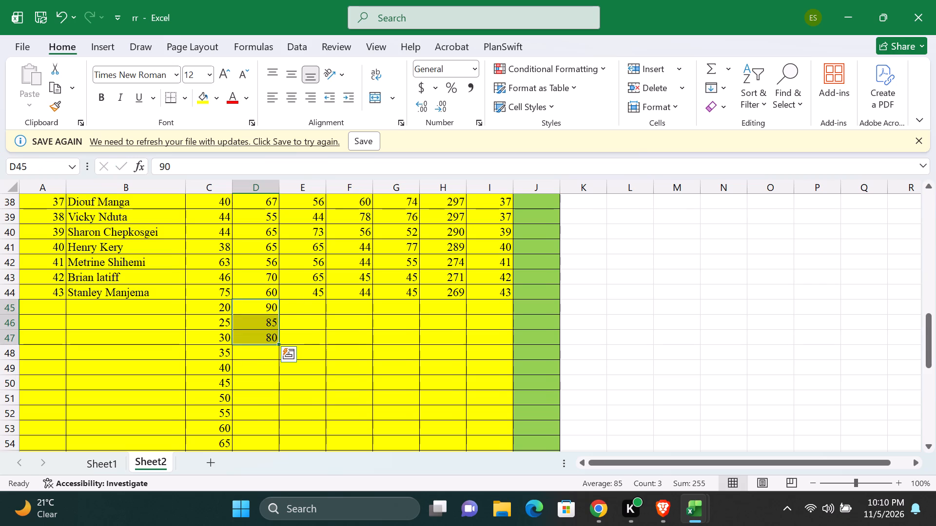
drag(279, 344, 278, 460)
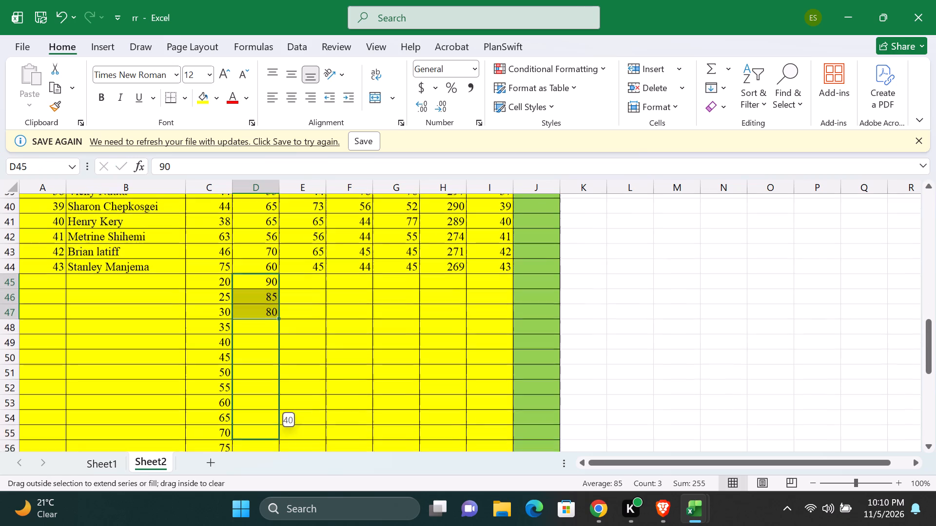
drag(278, 460, 270, 430)
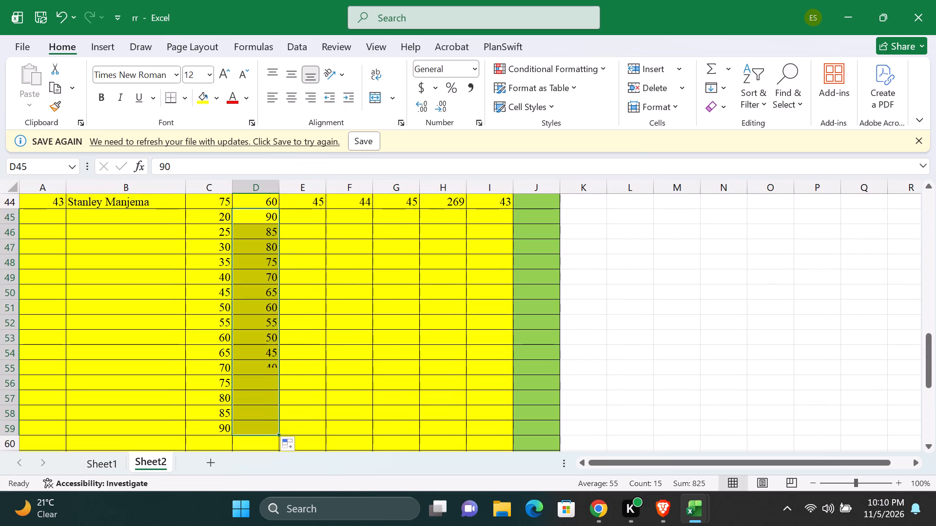
click(339, 394)
scroll(343, 403, up, 3)
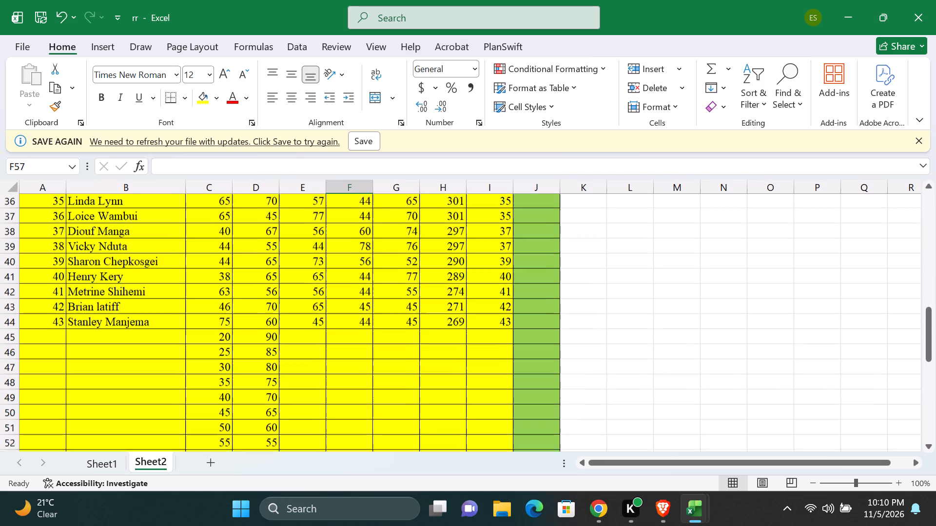
scroll(342, 406, down, 3)
scroll(305, 291, up, 2)
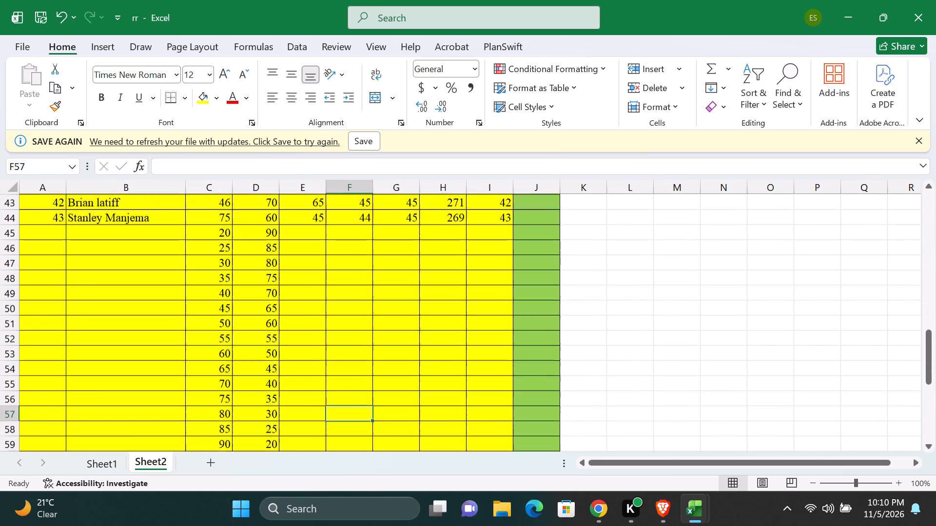
Enter the marks 30, 32 and 34 in cells E45 to E47.
scroll(305, 294, up, 2)
scroll(306, 305, down, 3)
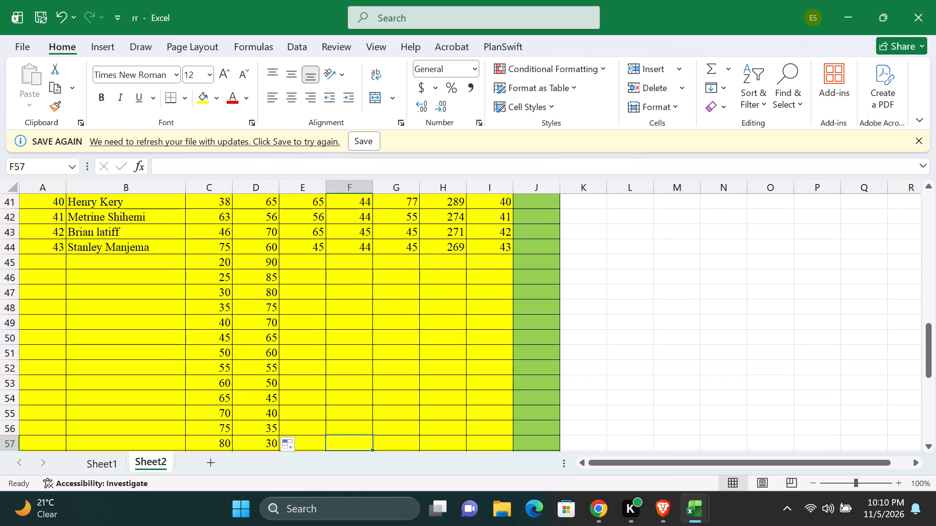
click(302, 266)
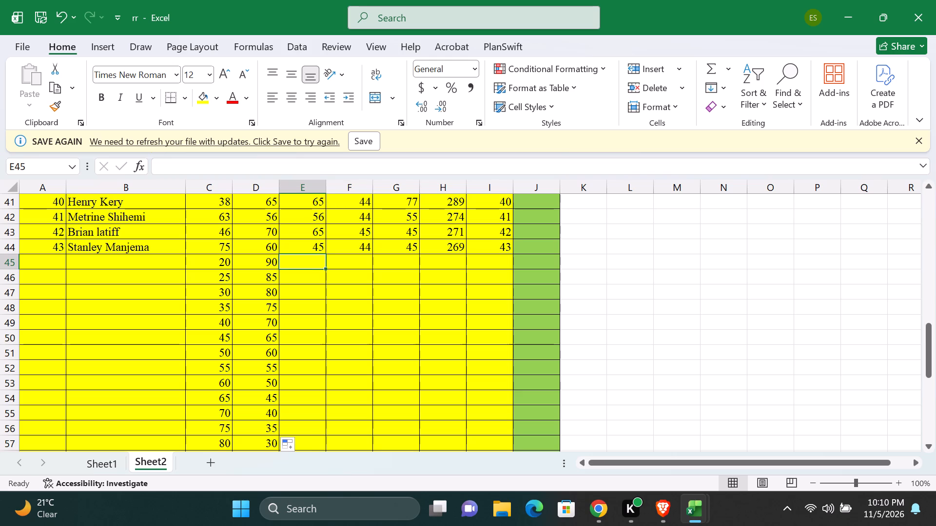
key(2)
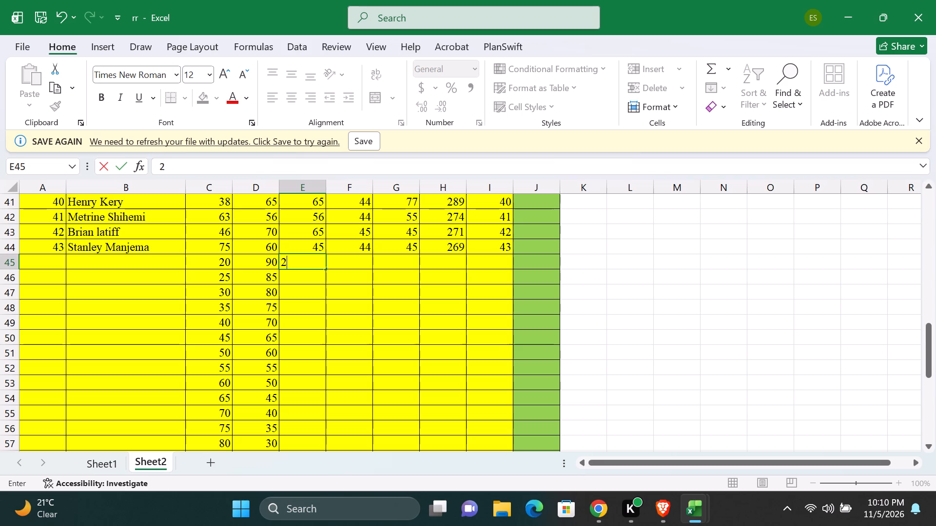
key(BackSpace)
key(BackSpace)
key(3)
key(0)
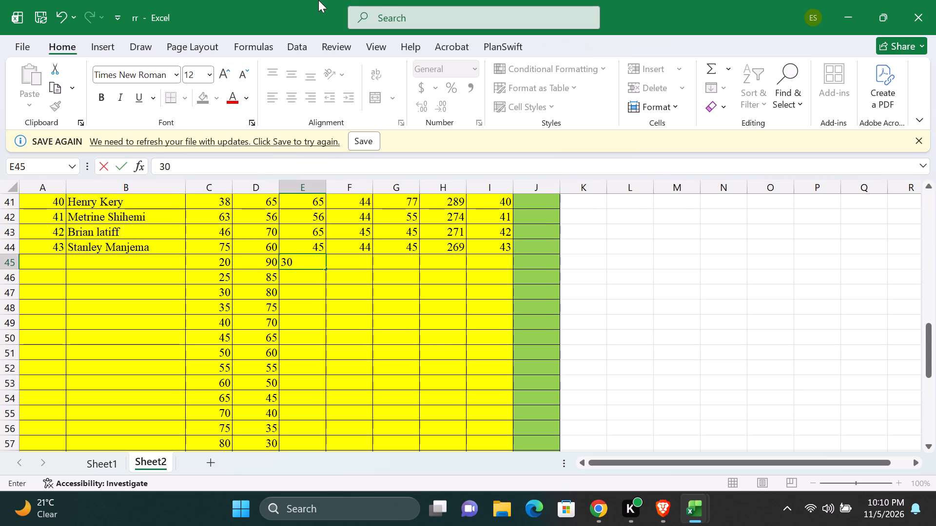
click(300, 276)
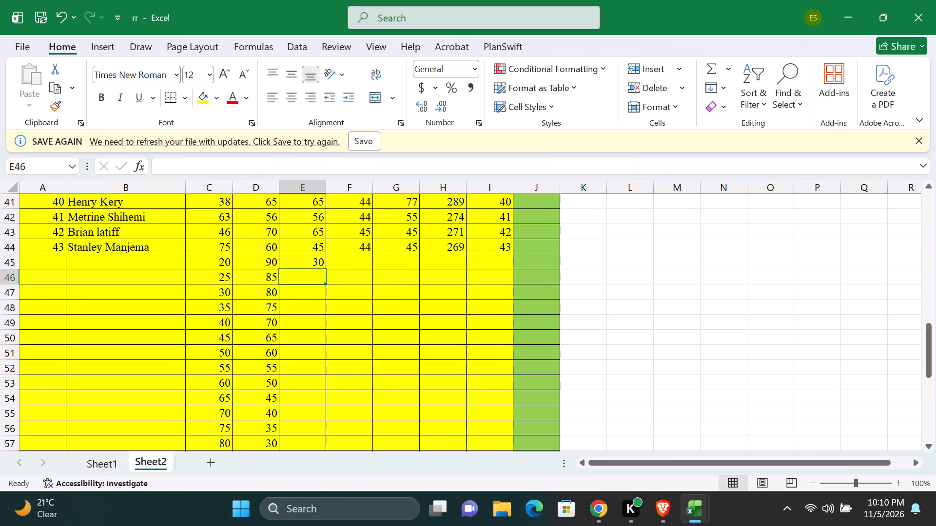
text(32)
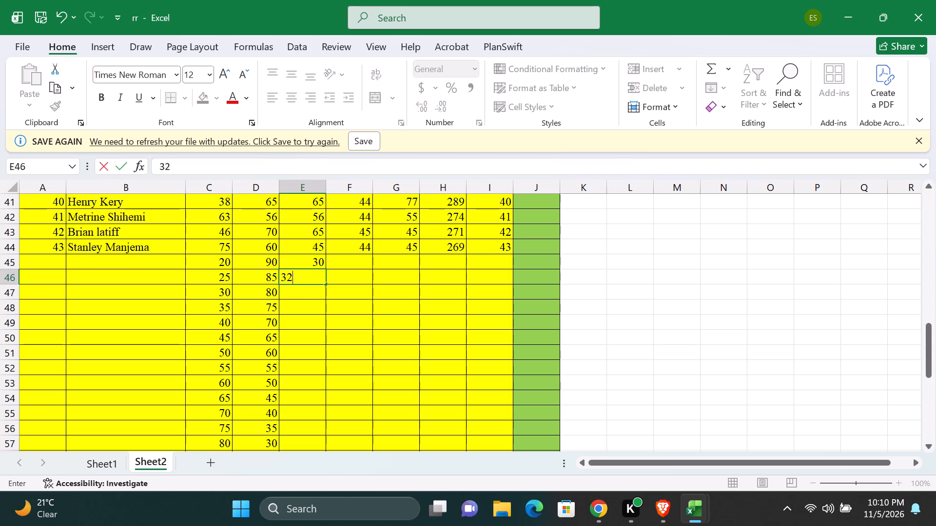
click(306, 290)
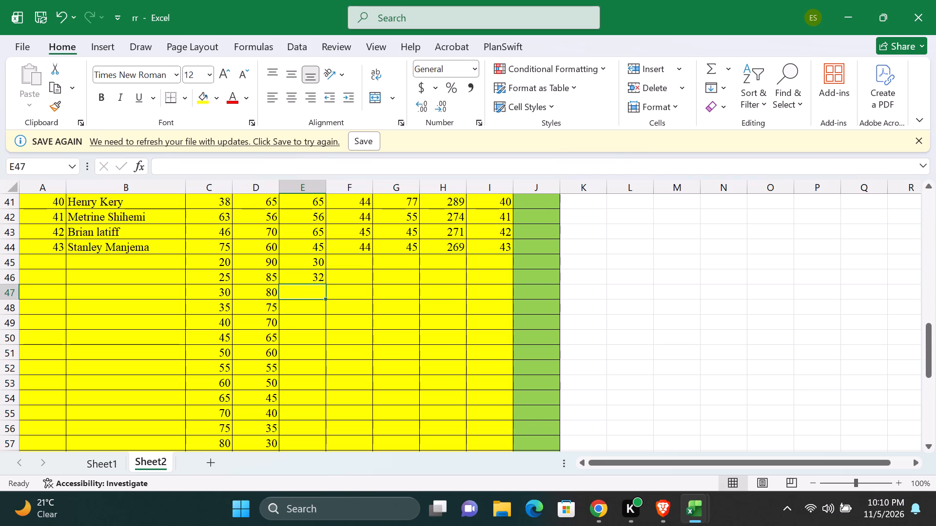
key(3)
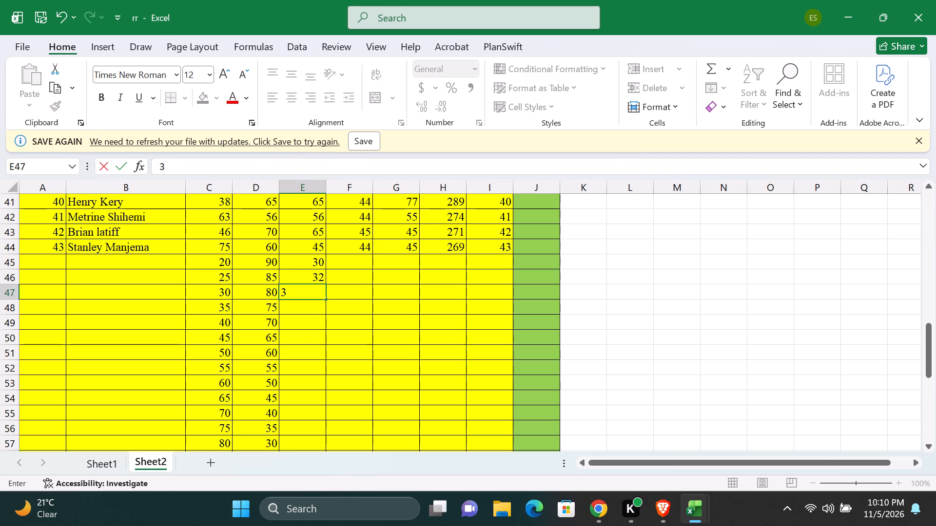
key(4)
click(365, 330)
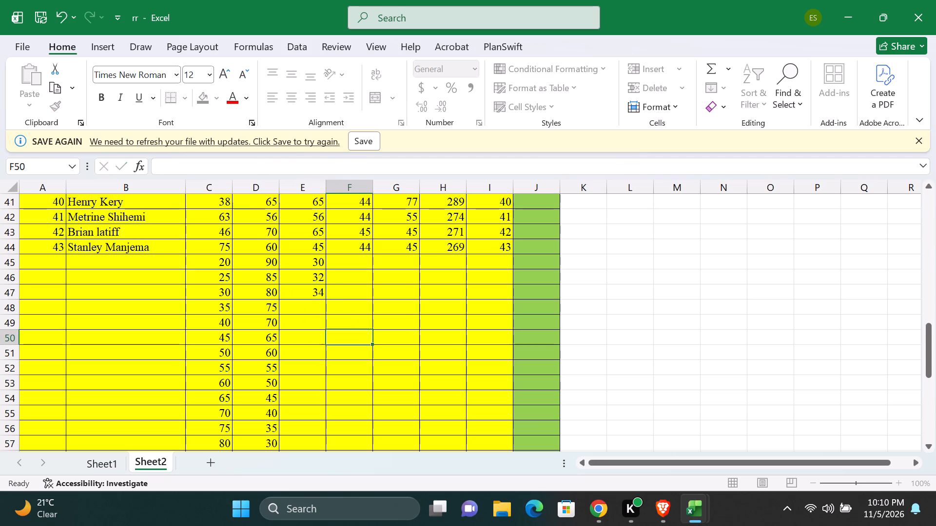
Extend the ascending series from E45:E47 down to E59 with AutoFill.
drag(300, 263, 307, 291)
drag(328, 300, 322, 427)
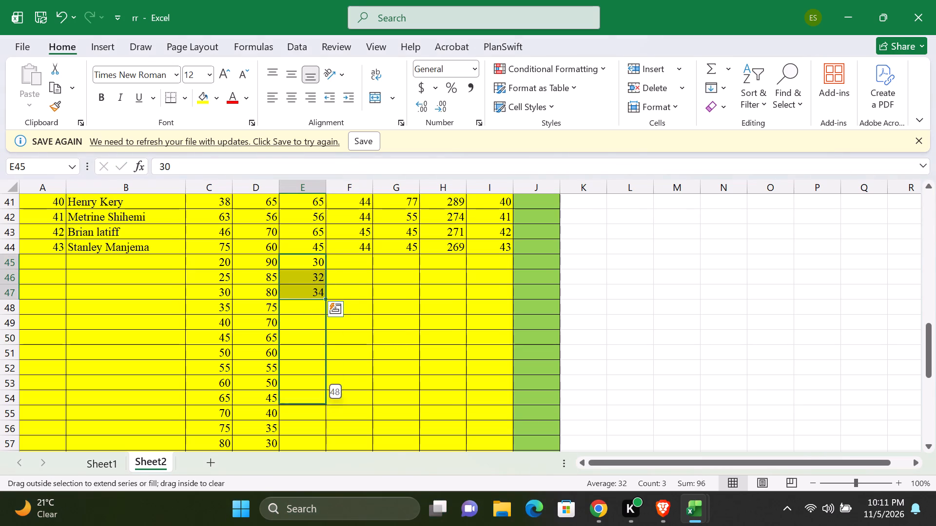
drag(322, 427, 311, 417)
click(353, 364)
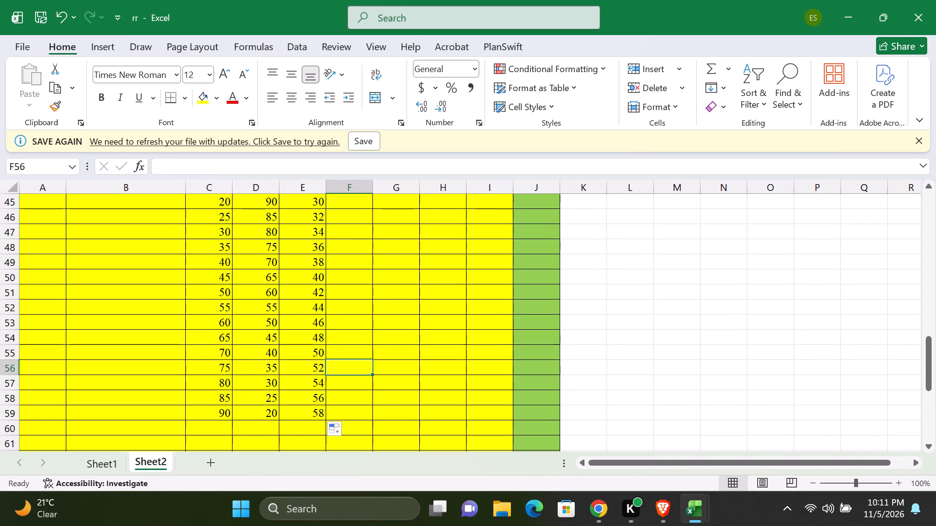
Enter the marks 70, 67 and 64 in cells F45 to F47.
scroll(353, 364, up, 5)
scroll(353, 364, down, 4)
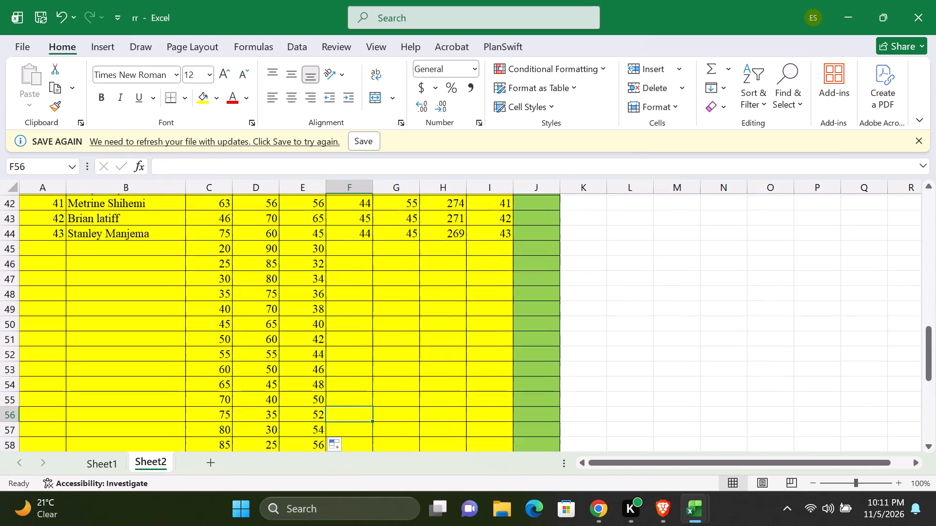
scroll(353, 364, down, 3)
scroll(353, 364, up, 2)
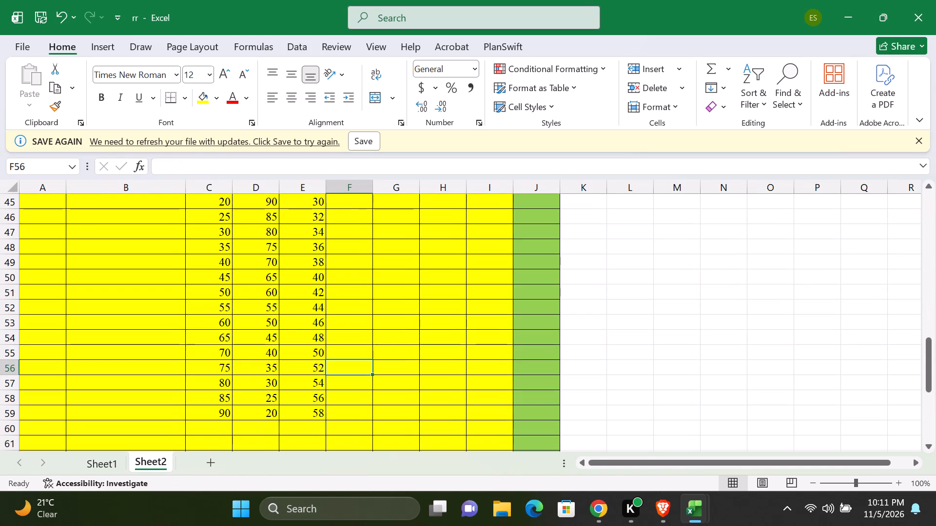
scroll(353, 364, up, 2)
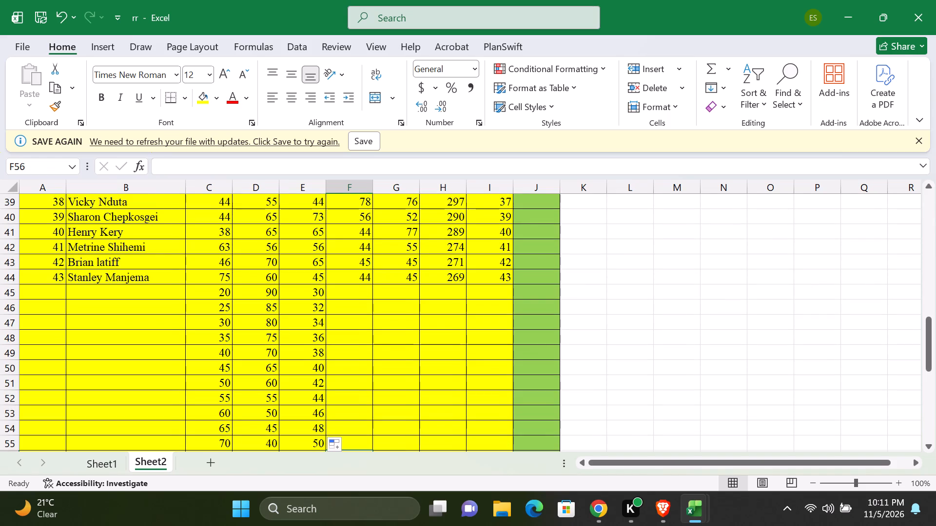
click(347, 296)
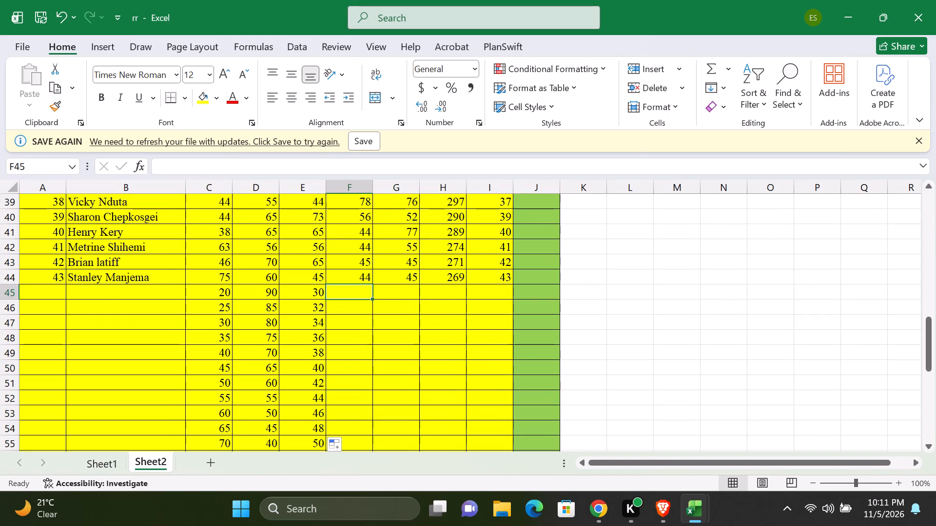
key(5)
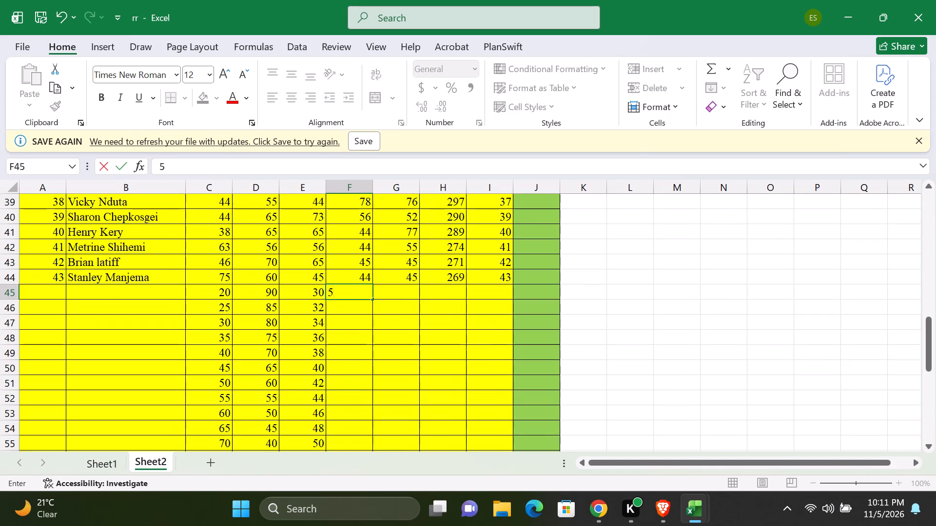
key(BackSpace)
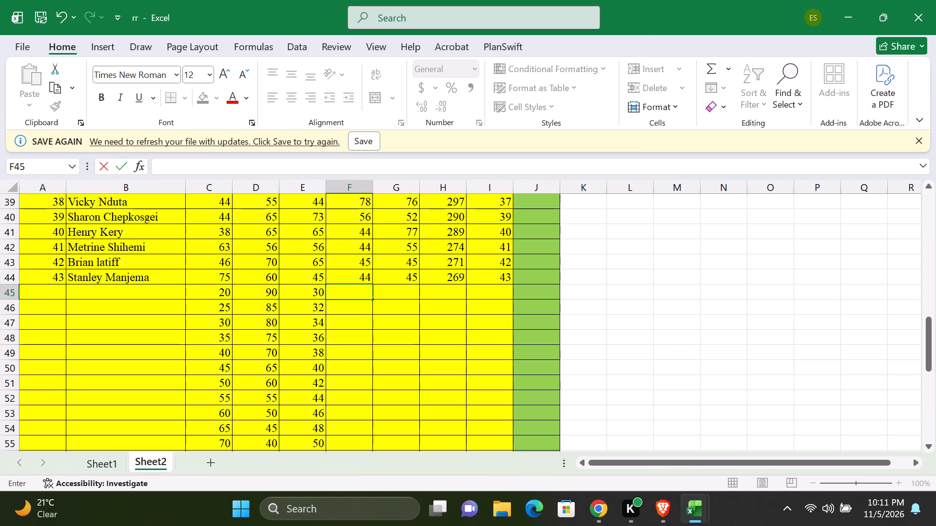
key(7)
key(0)
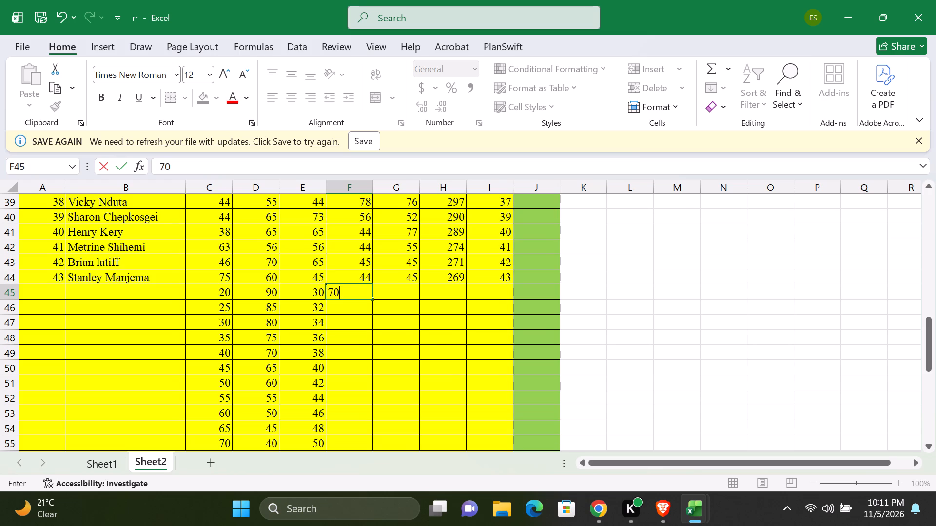
click(363, 308)
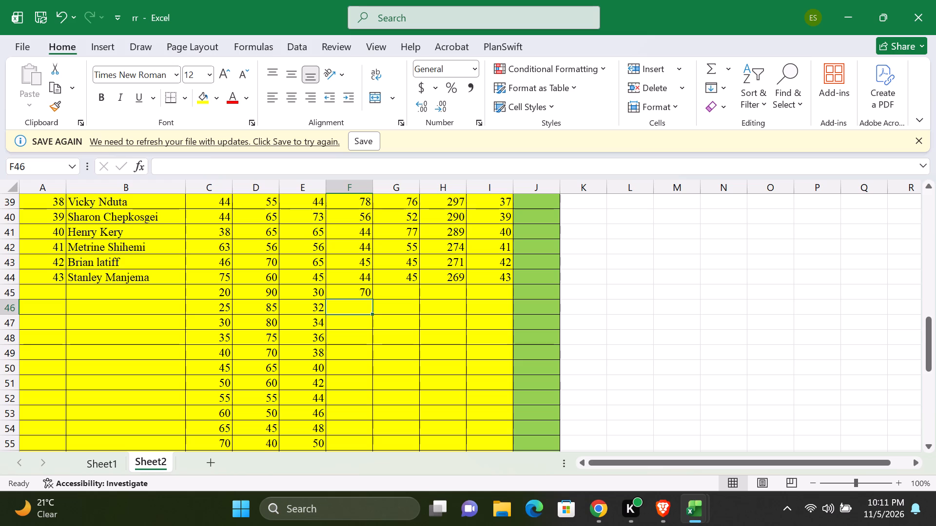
text(67)
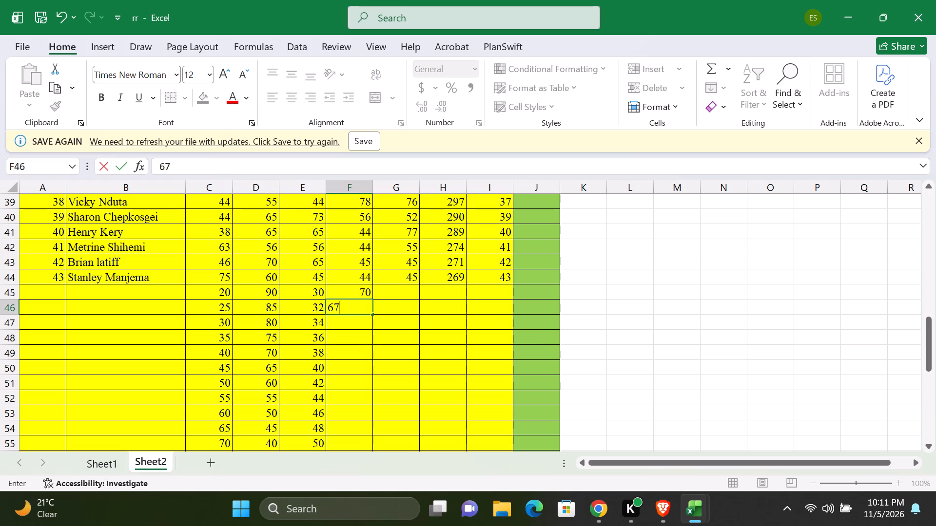
click(349, 322)
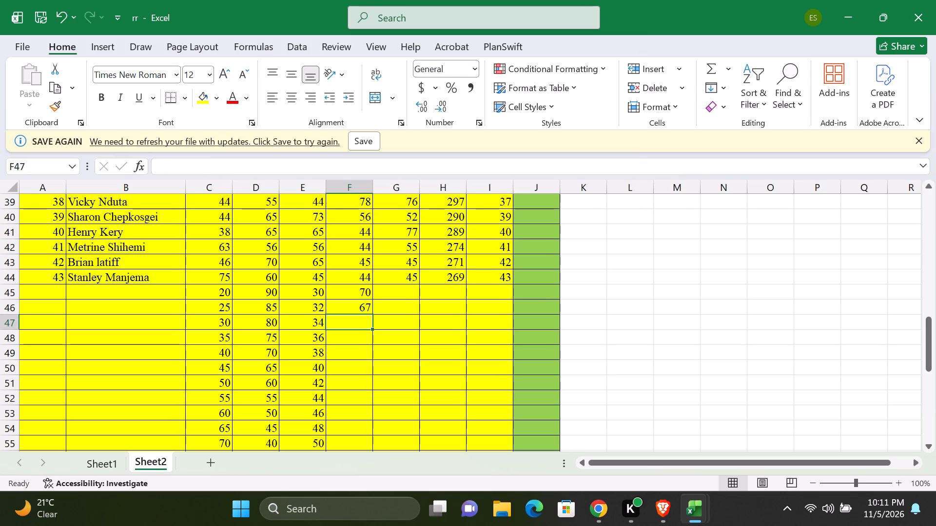
text(64)
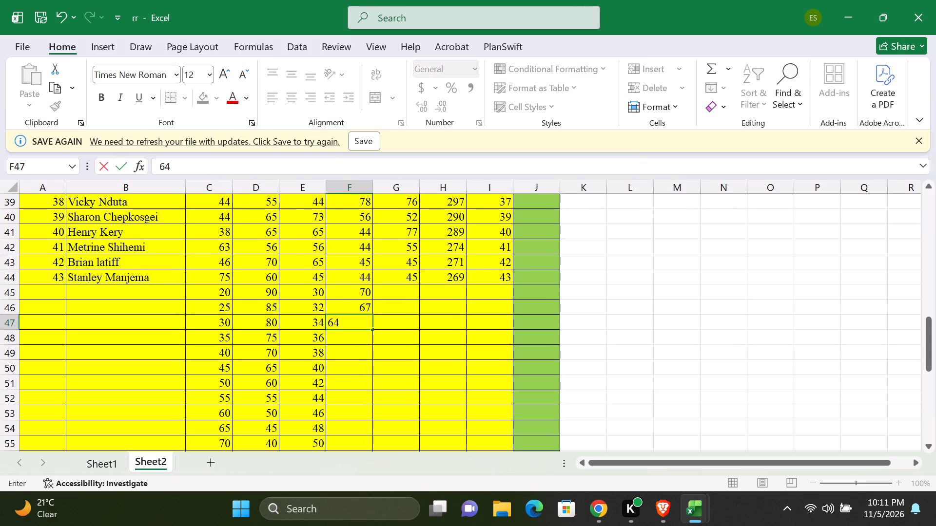
click(393, 344)
Extend the descending series from F45:F47 down to F59 with AutoFill.
drag(362, 290, 362, 320)
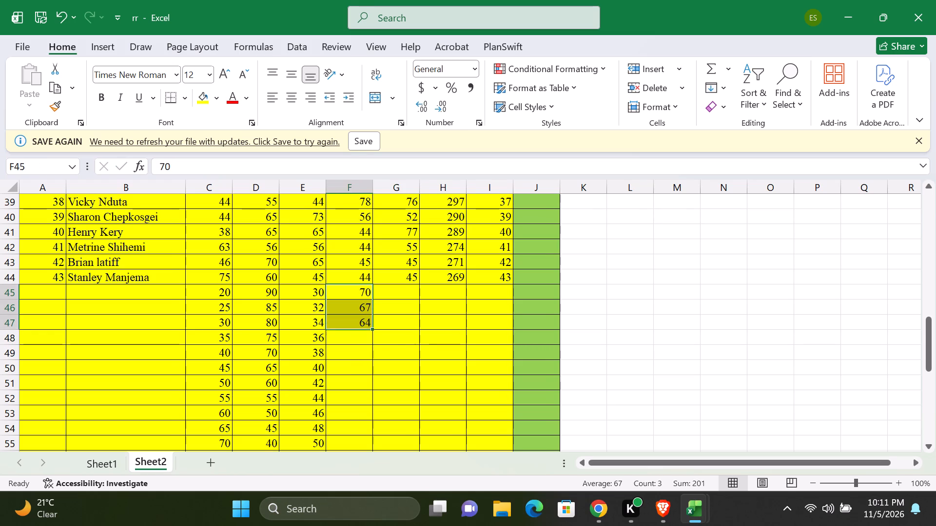
drag(372, 329, 371, 458)
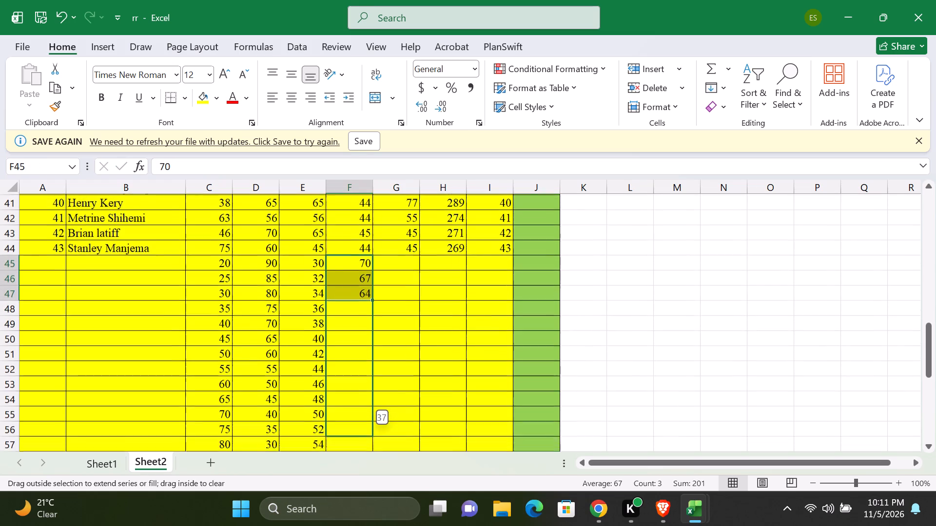
drag(371, 458, 358, 416)
click(444, 382)
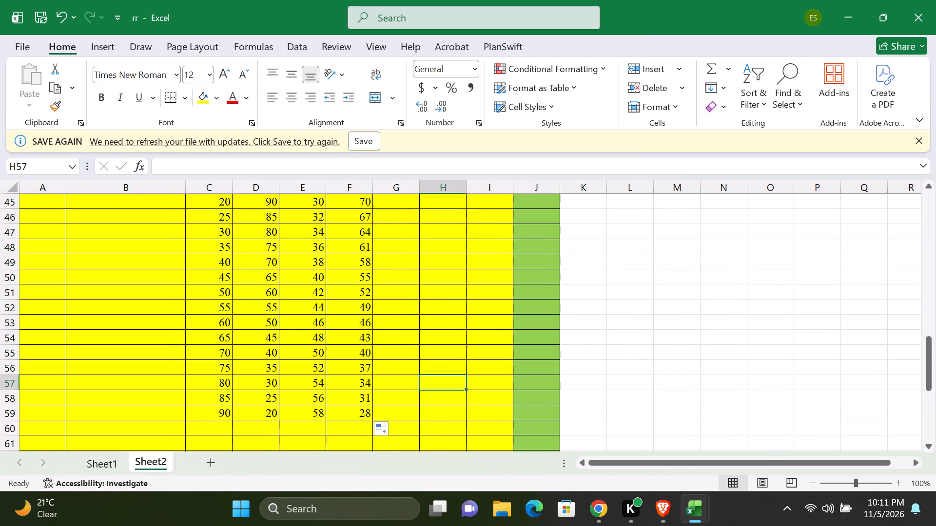
Review the filled marks in columns C to F from row 45 to row 59 against the existing student rows.
scroll(380, 394, up, 4)
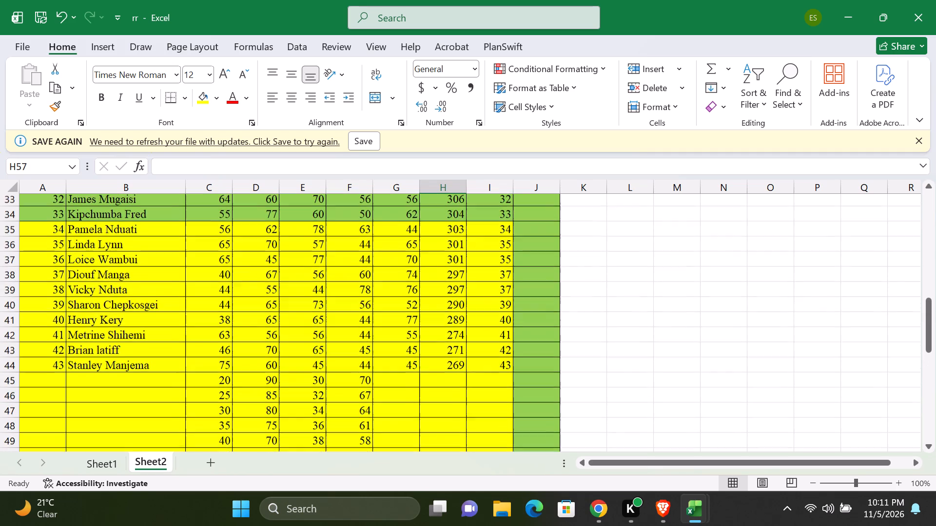
scroll(380, 394, down, 3)
scroll(378, 399, up, 1)
scroll(377, 410, down, 1)
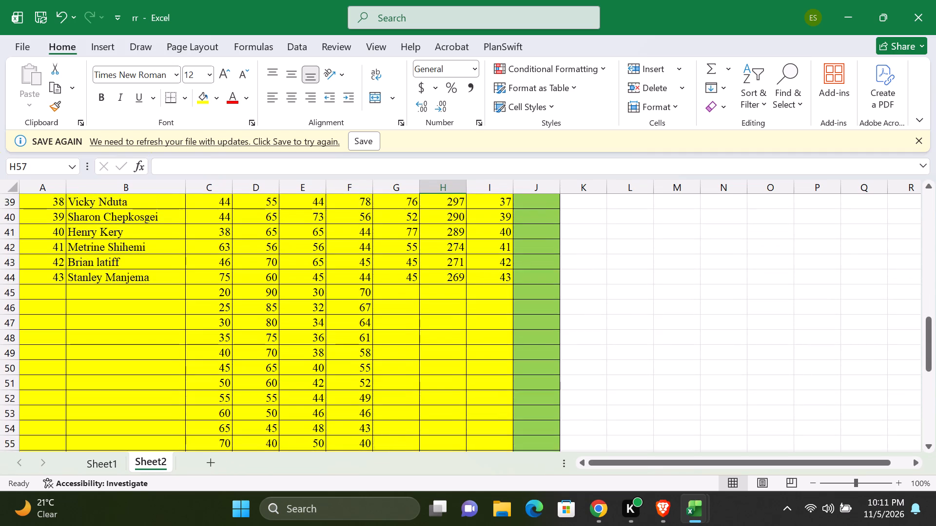
scroll(377, 410, down, 3)
scroll(377, 413, up, 3)
scroll(377, 416, down, 2)
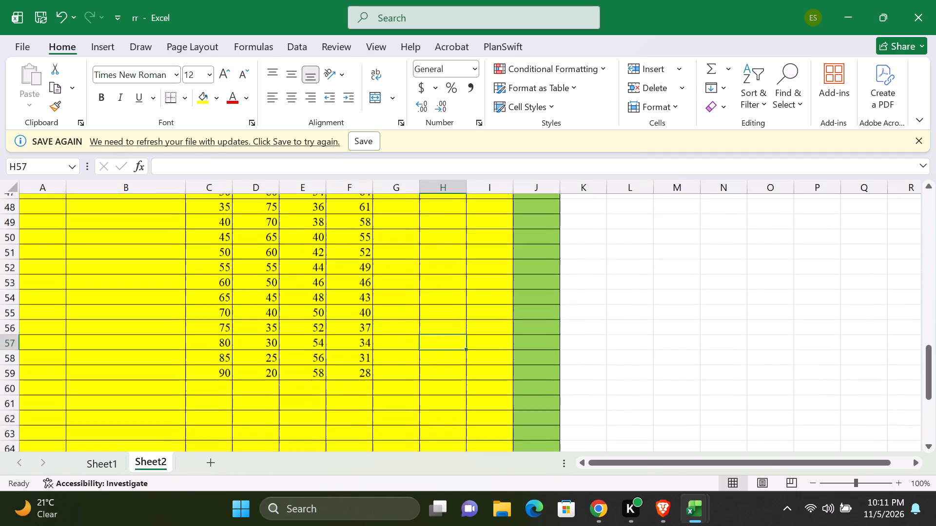
scroll(377, 416, up, 2)
scroll(375, 327, up, 1)
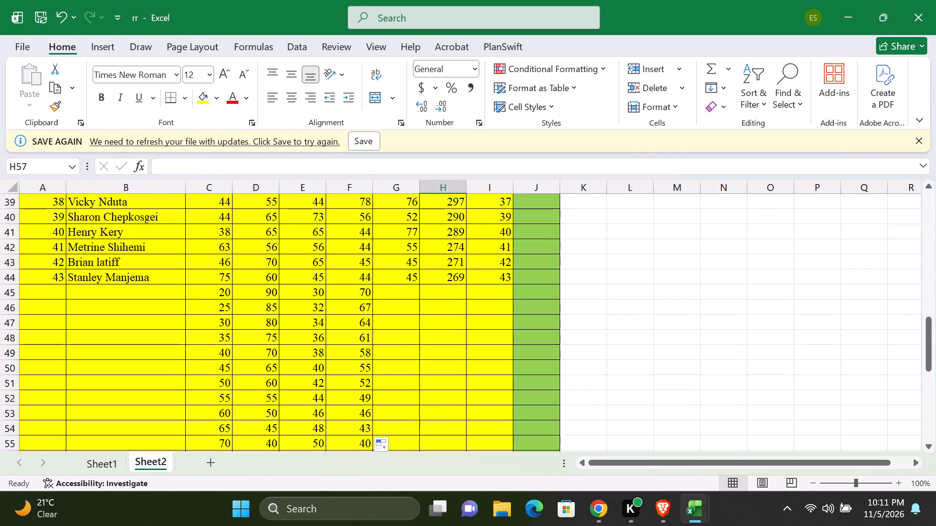
Select cell G45 and review the existing student marks above it and the new rows down to row 59.
click(397, 295)
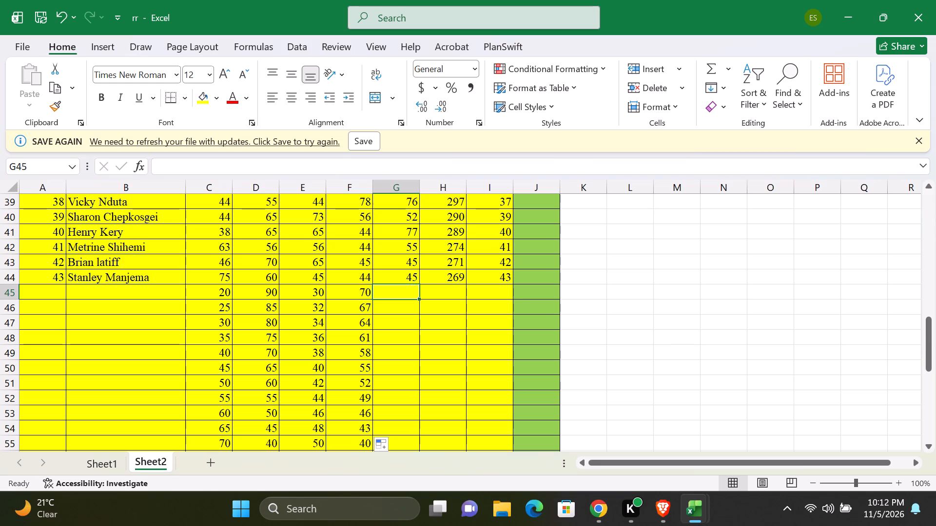
scroll(410, 327, down, 5)
scroll(409, 327, up, 6)
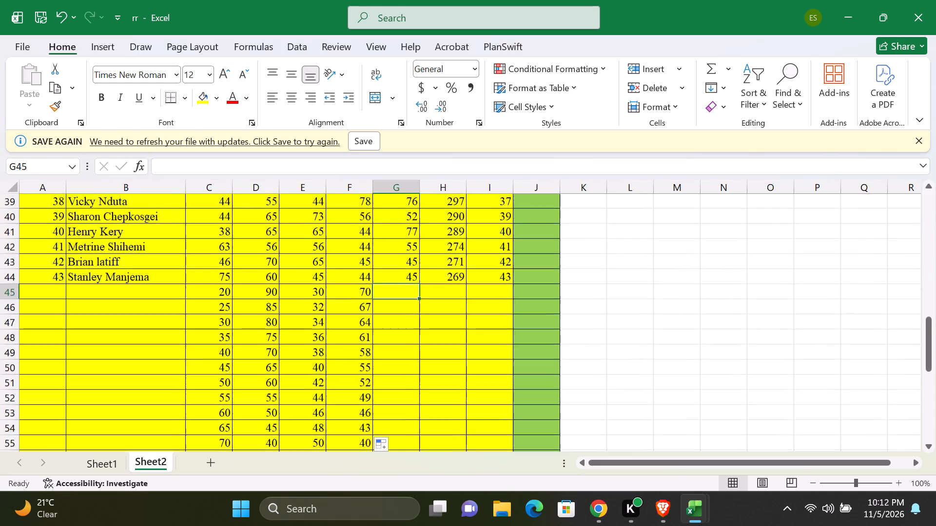
scroll(409, 327, up, 6)
scroll(409, 327, down, 3)
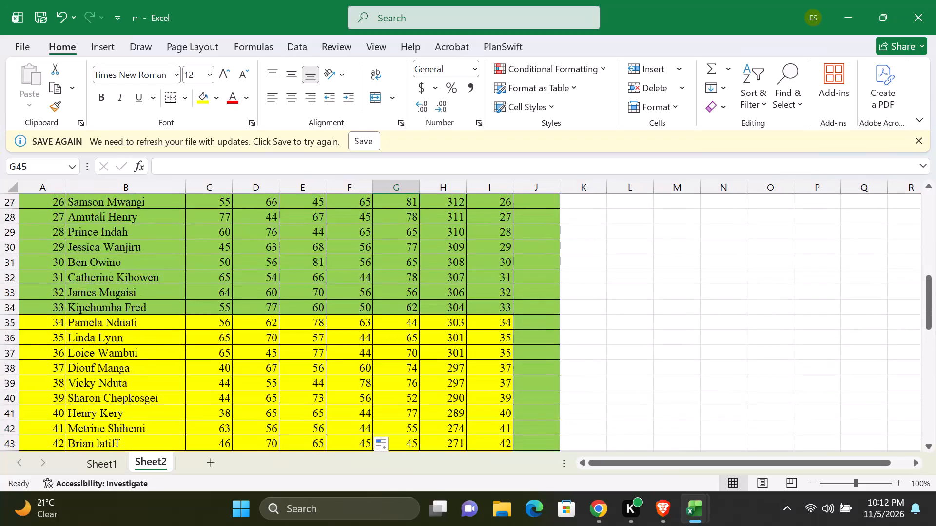
scroll(409, 327, down, 3)
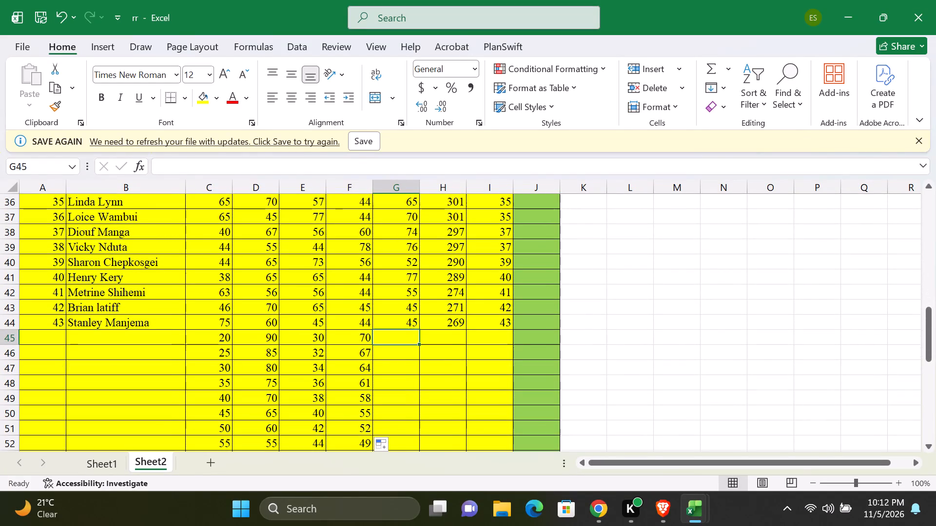
scroll(294, 372, down, 1)
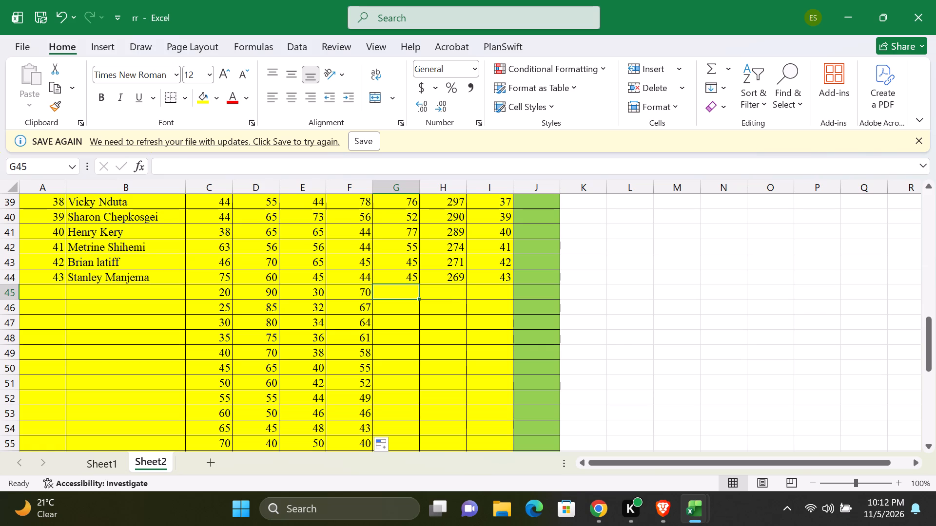
scroll(412, 338, down, 3)
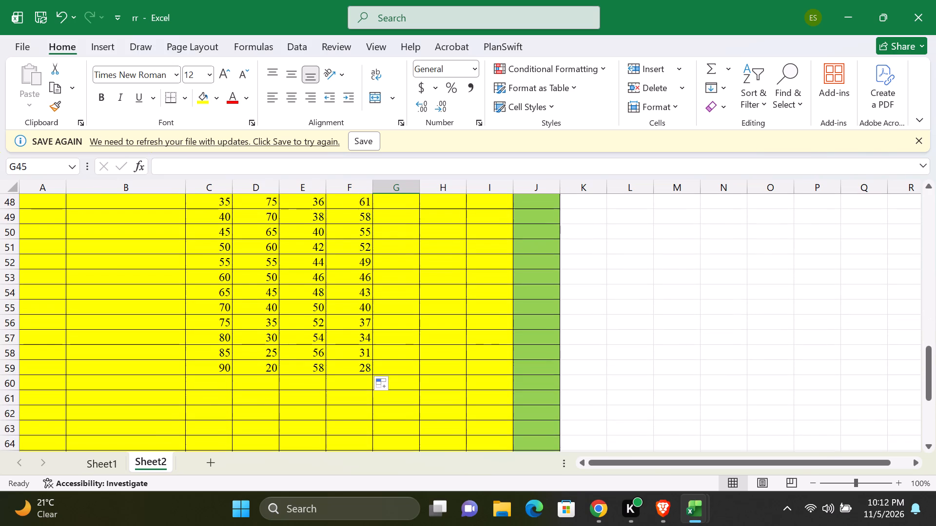
scroll(412, 339, up, 3)
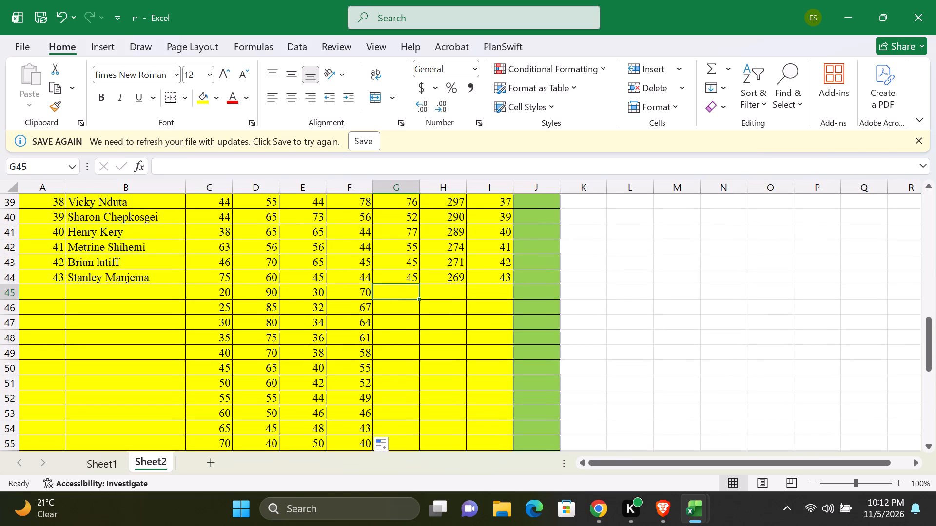
scroll(407, 347, up, 9)
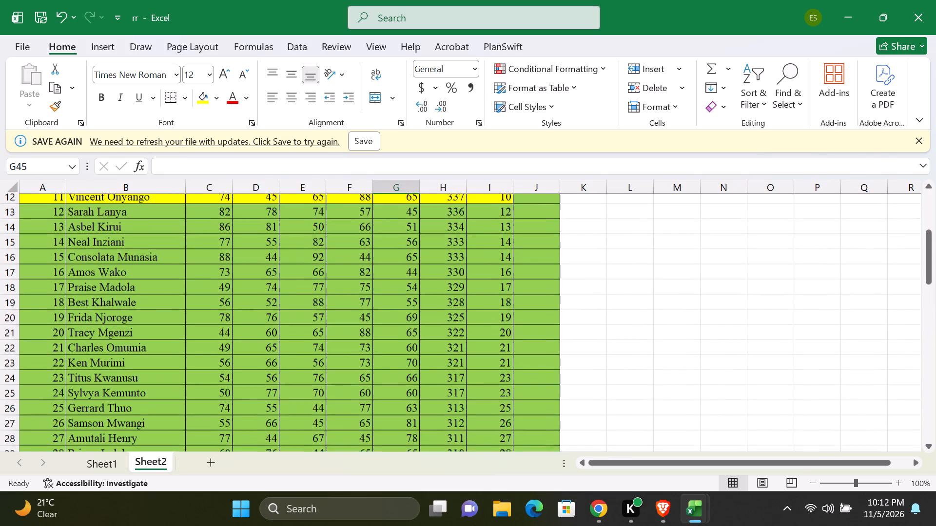
scroll(407, 347, up, 2)
scroll(407, 347, down, 9)
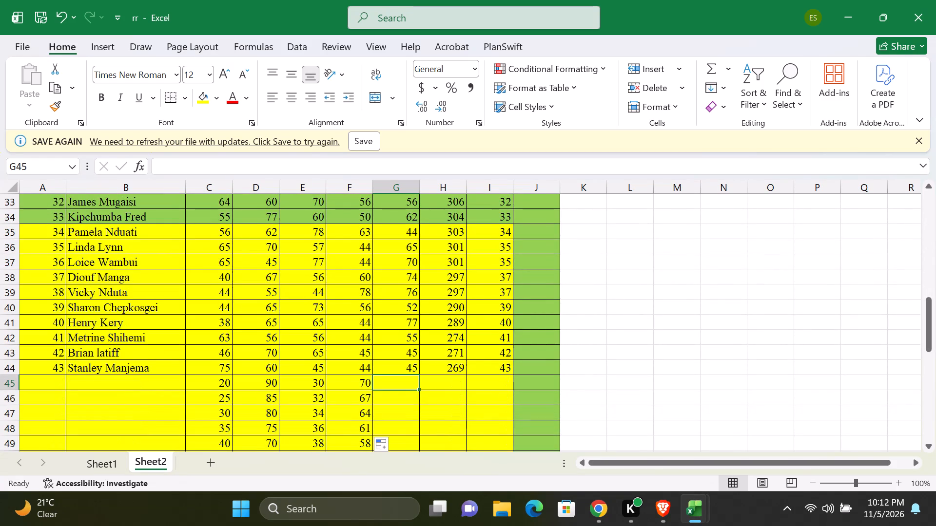
Enter the marks 80, 70, 80 and 70 in cells G45 to G48.
text(80)
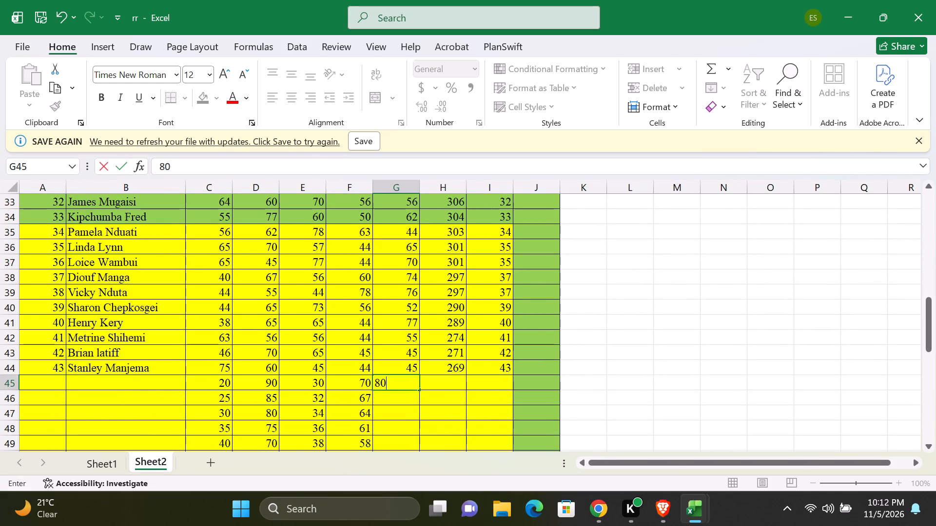
click(383, 397)
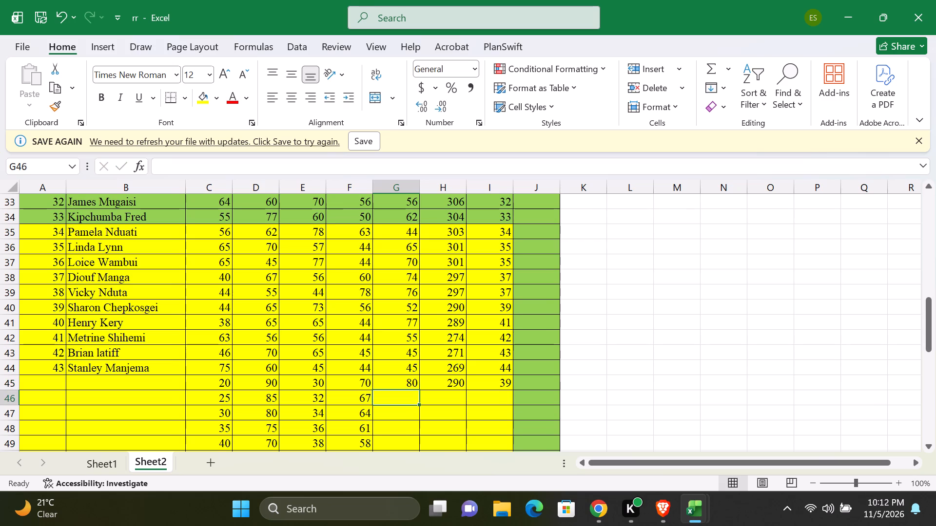
key(7)
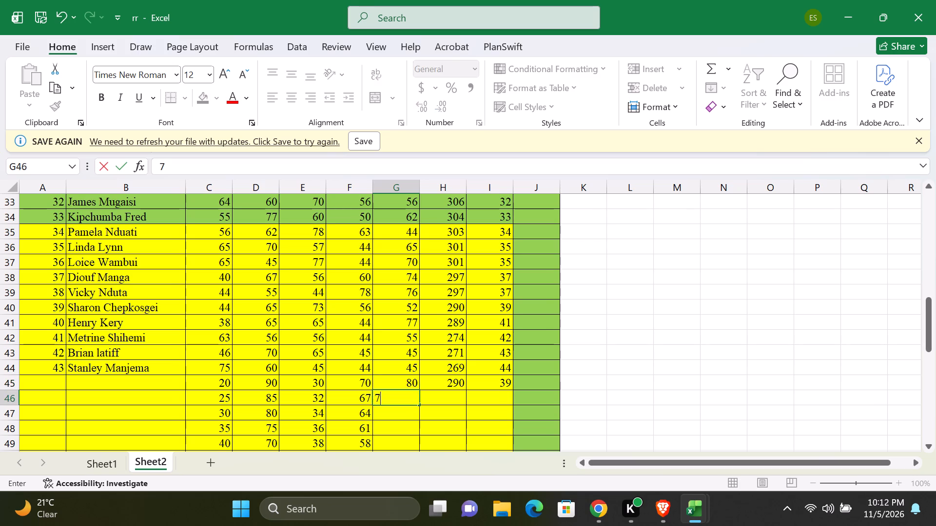
key(0)
click(413, 419)
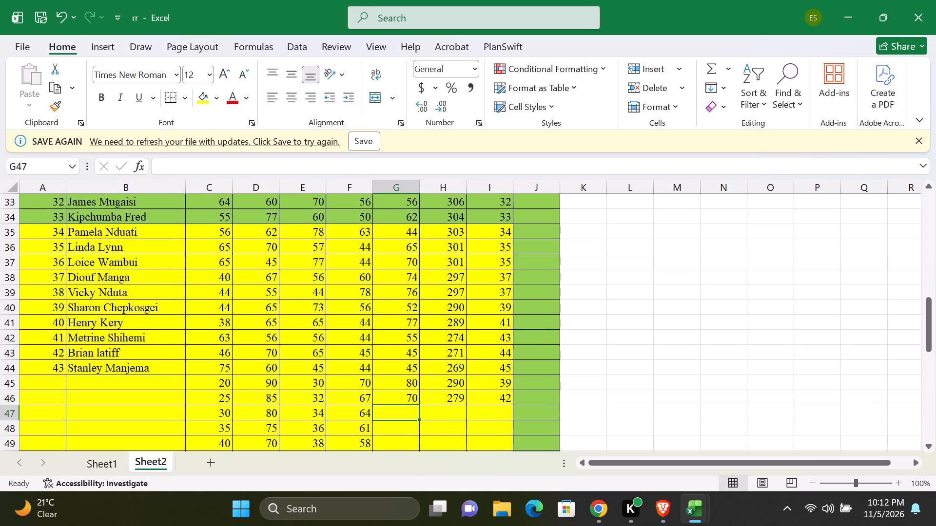
text(80)
scroll(417, 385, down, 3)
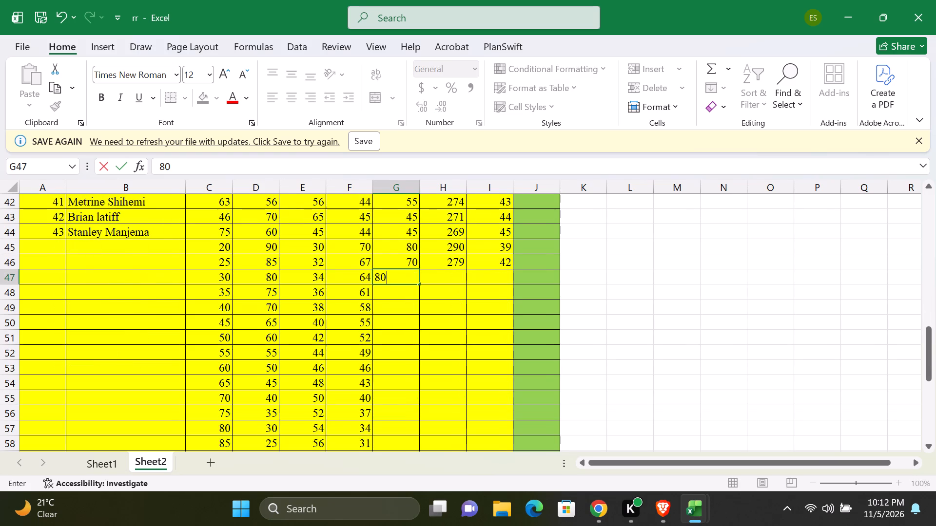
click(406, 296)
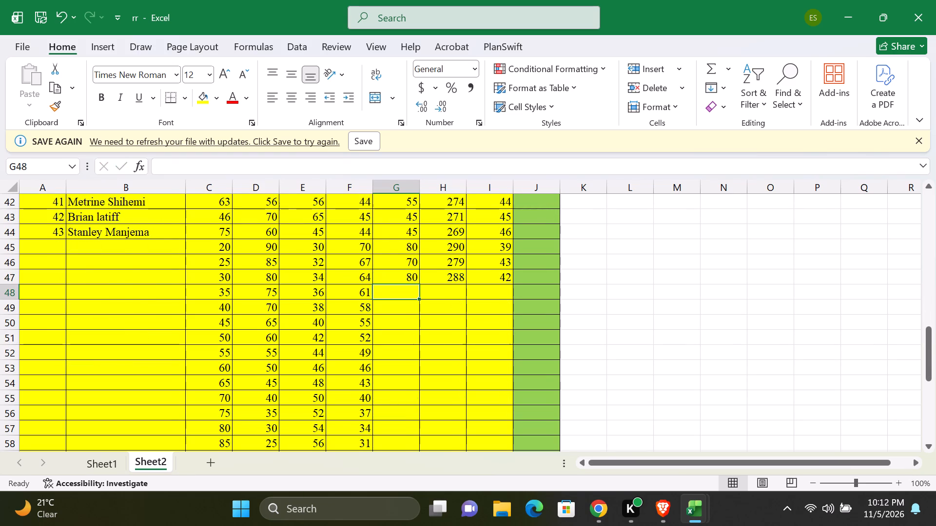
text(70)
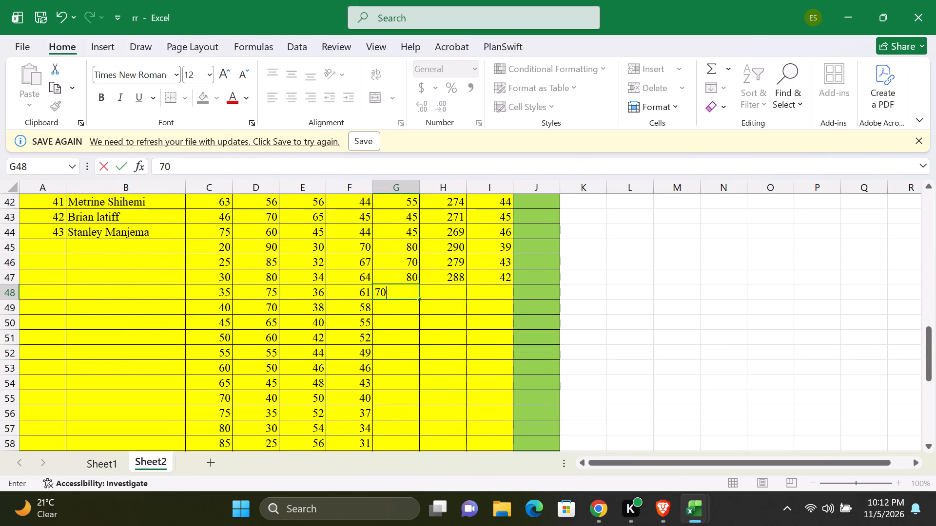
click(393, 334)
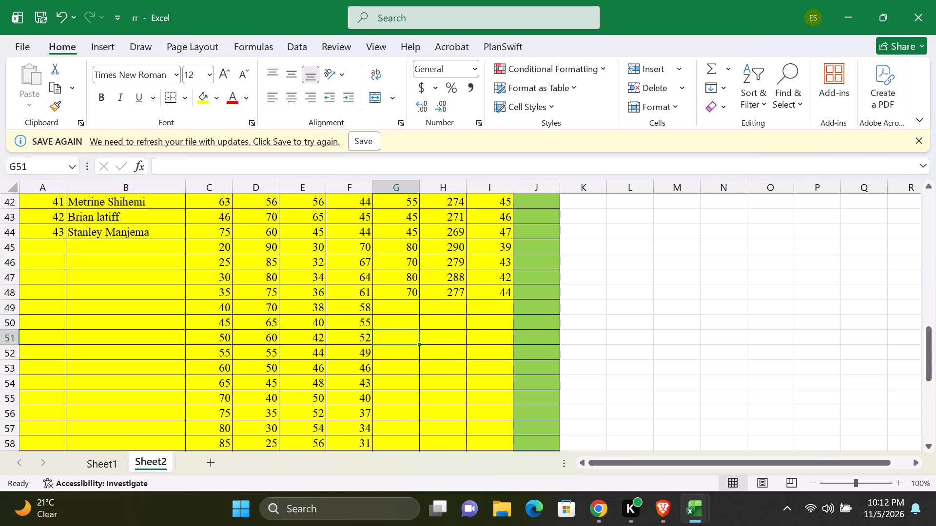
Extend the series from G45:G48 down to G59 with AutoFill.
drag(414, 247, 409, 297)
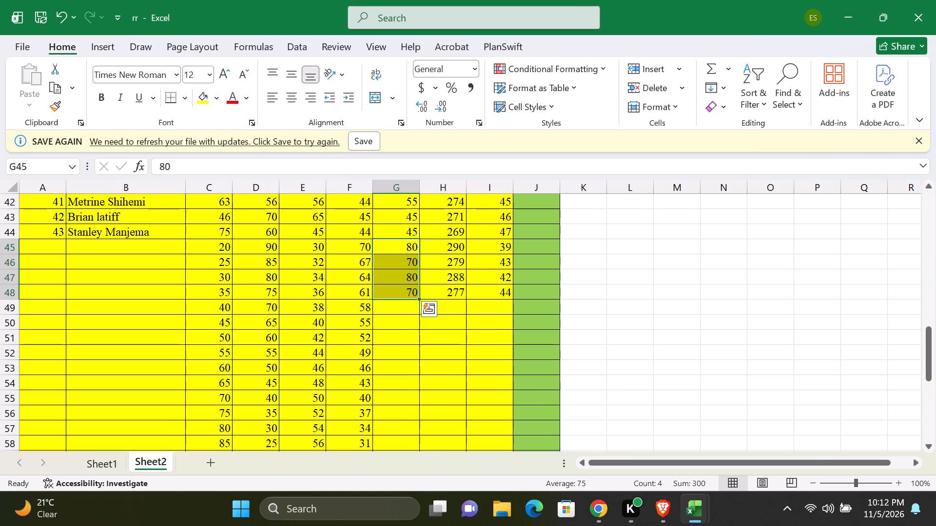
drag(422, 297, 438, 469)
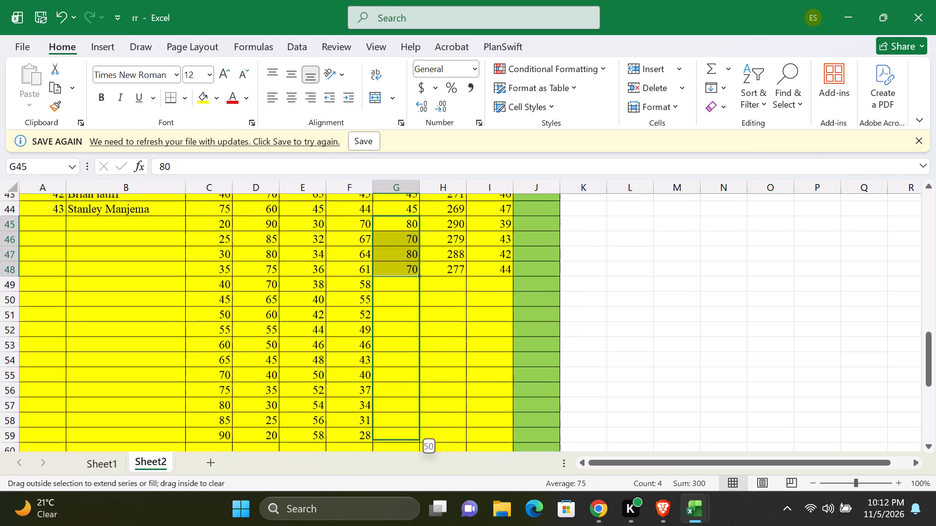
drag(438, 469, 408, 418)
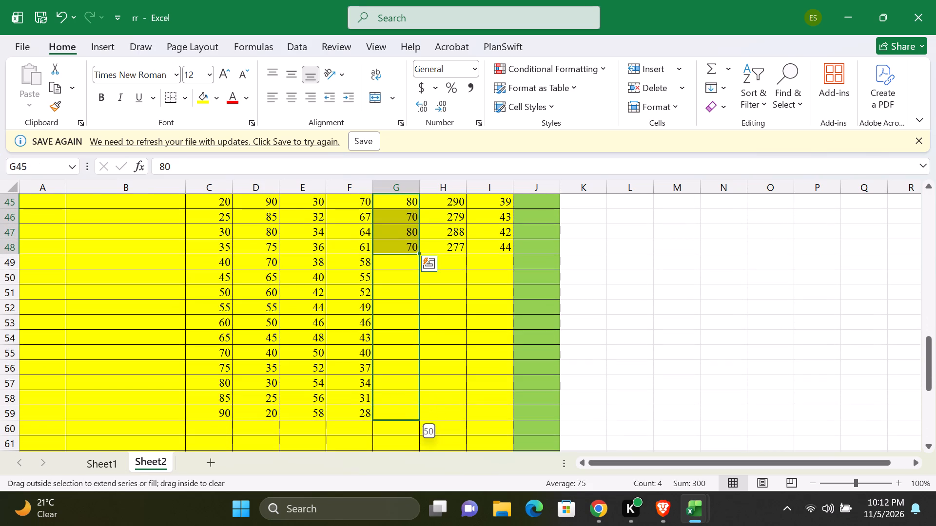
drag(408, 418, 408, 419)
Review the filled marks in column G and the neighbouring columns H and I down to row 59.
scroll(370, 336, up, 2)
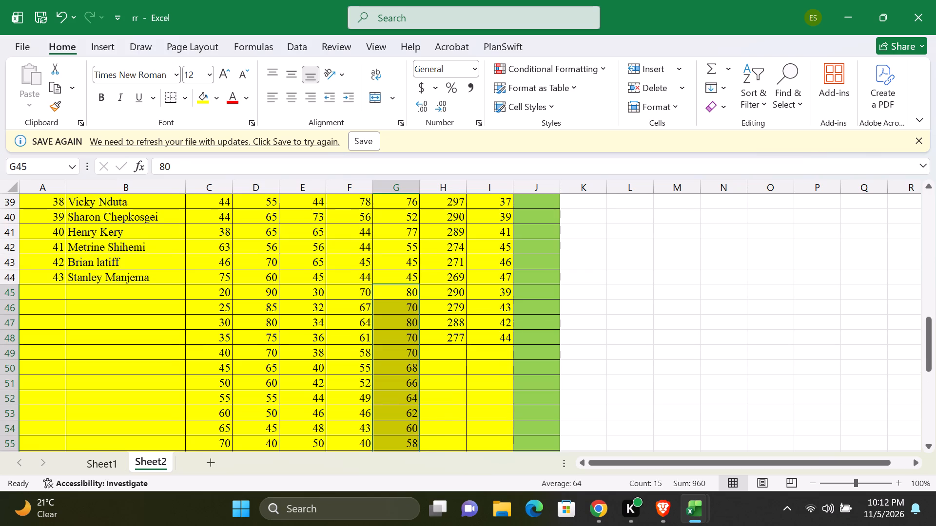
scroll(439, 338, down, 1)
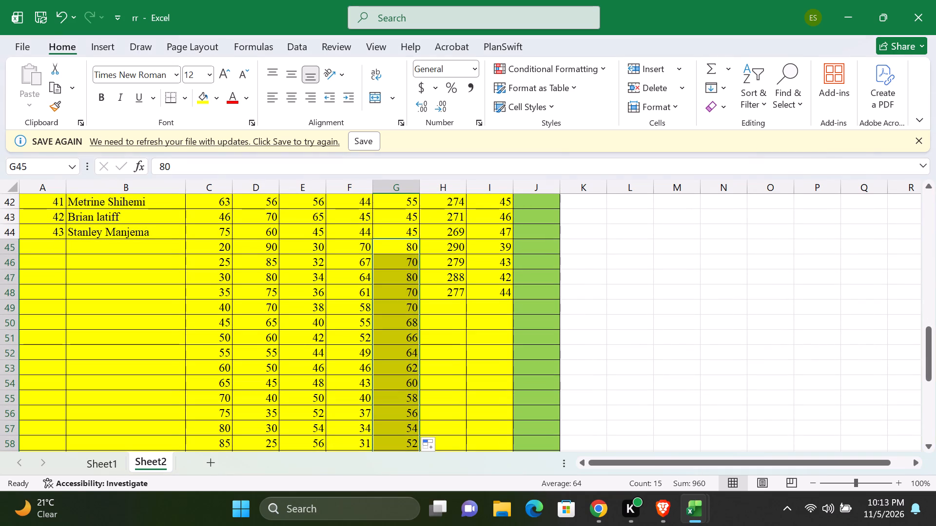
scroll(409, 357, down, 1)
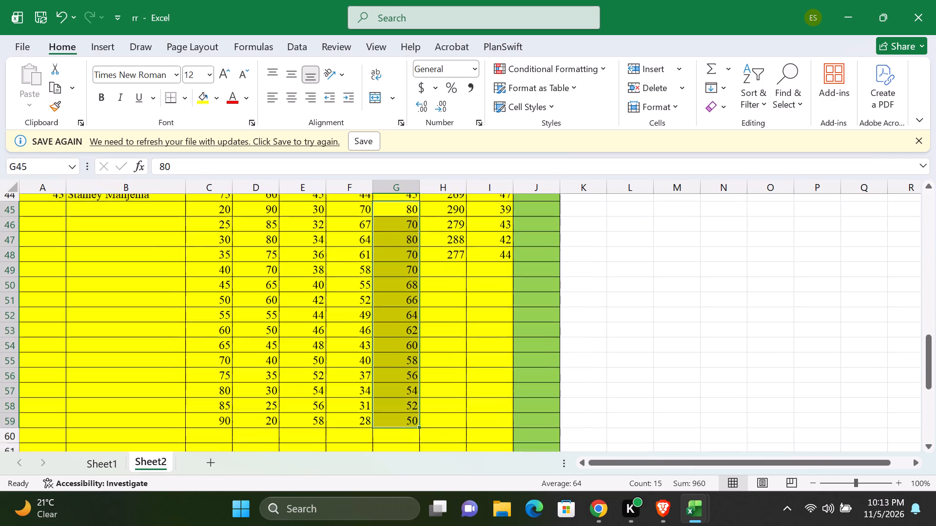
scroll(408, 357, down, 2)
scroll(409, 356, up, 5)
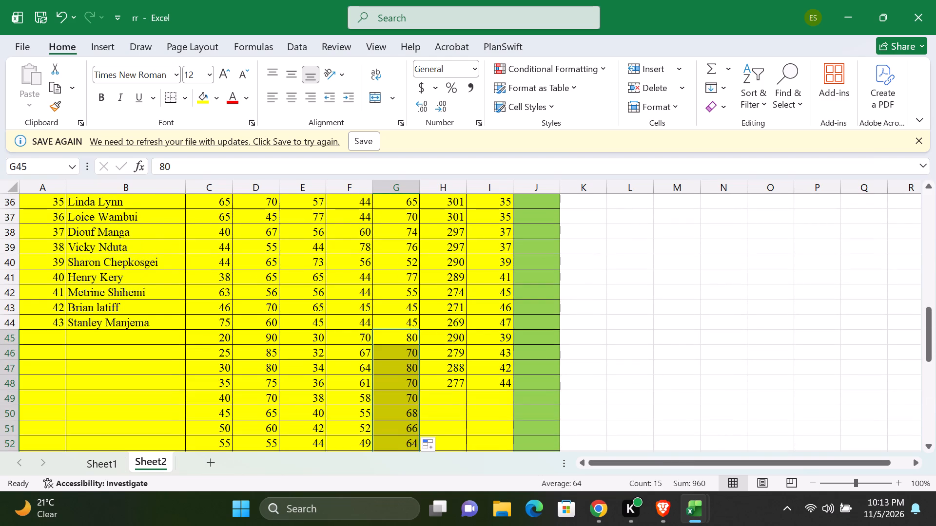
scroll(409, 356, down, 5)
click(447, 300)
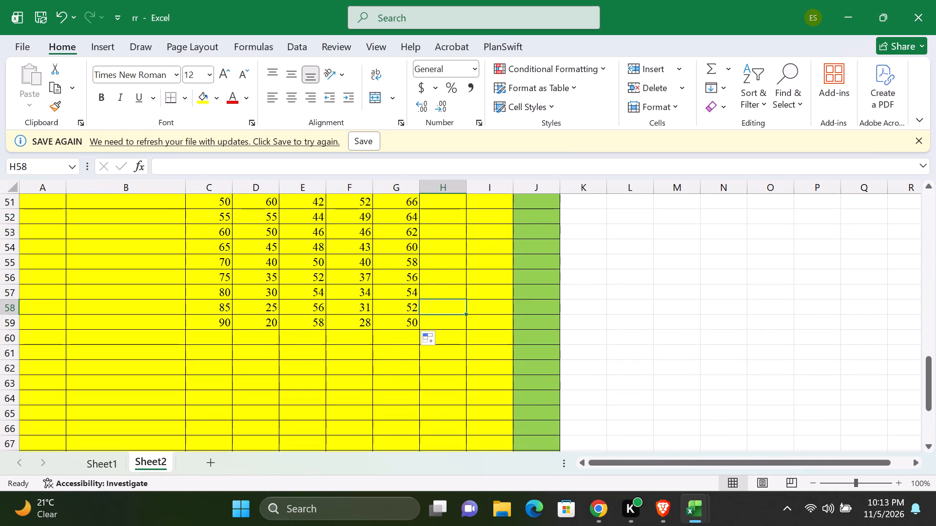
scroll(448, 300, up, 5)
scroll(452, 317, down, 3)
scroll(453, 317, up, 1)
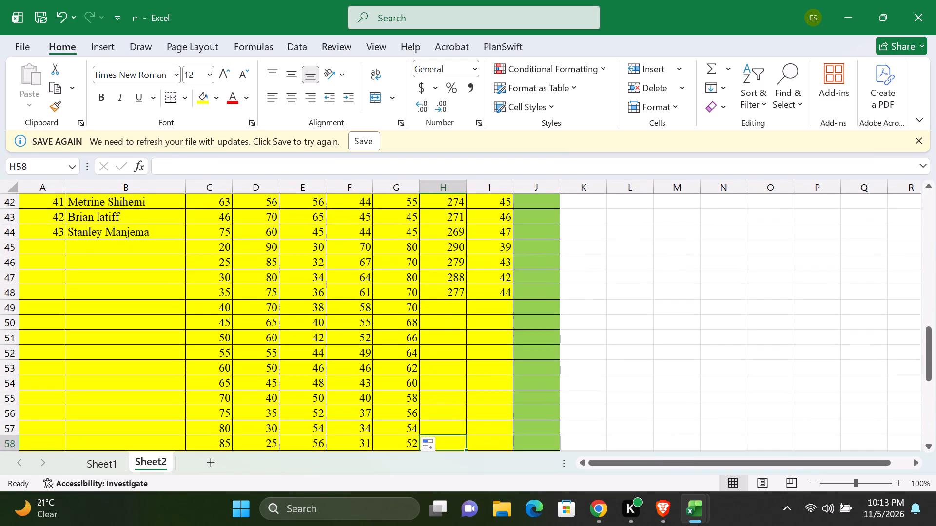
scroll(471, 281, down, 1)
Copy the SUM total formula from H48 down to H59 with AutoFill.
click(449, 249)
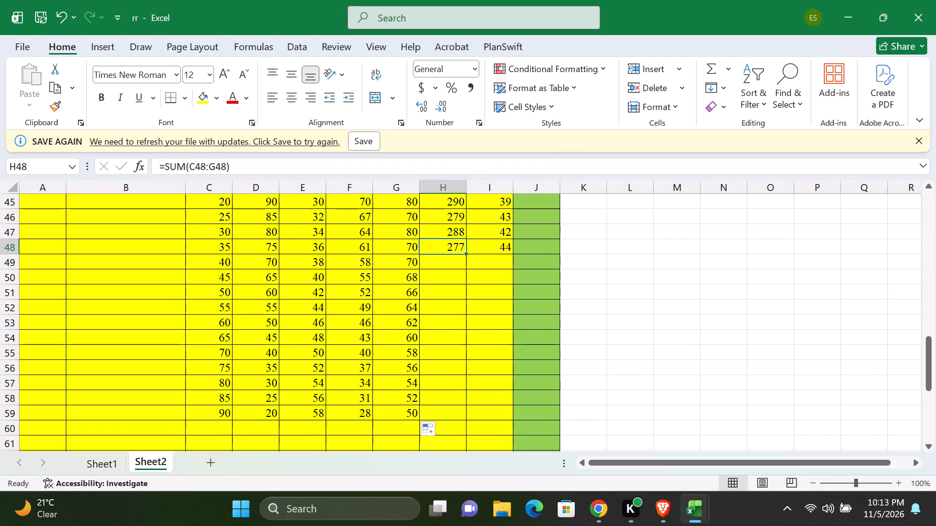
drag(467, 253, 467, 269)
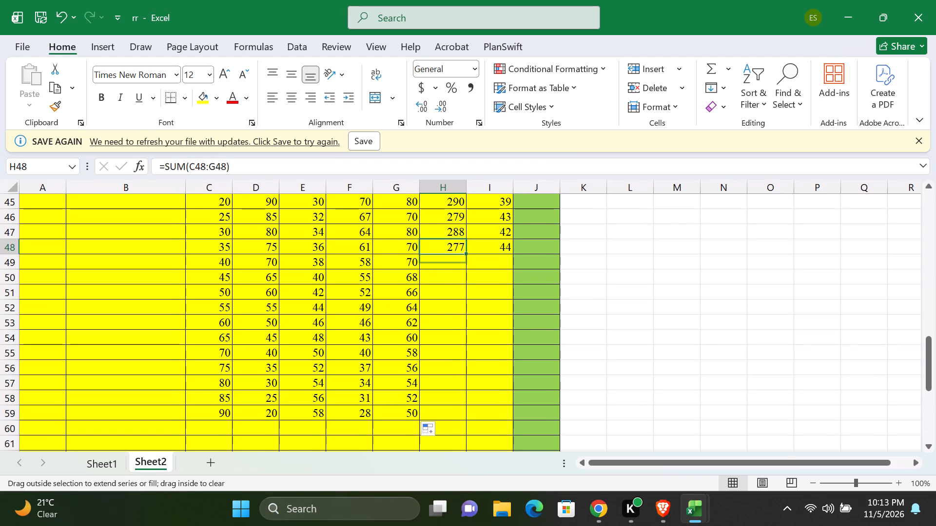
drag(467, 269, 473, 417)
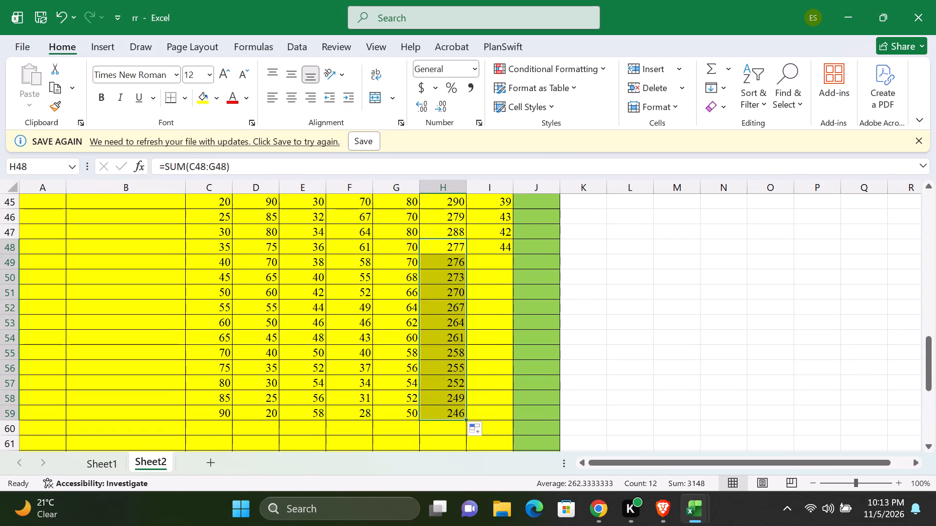
click(520, 329)
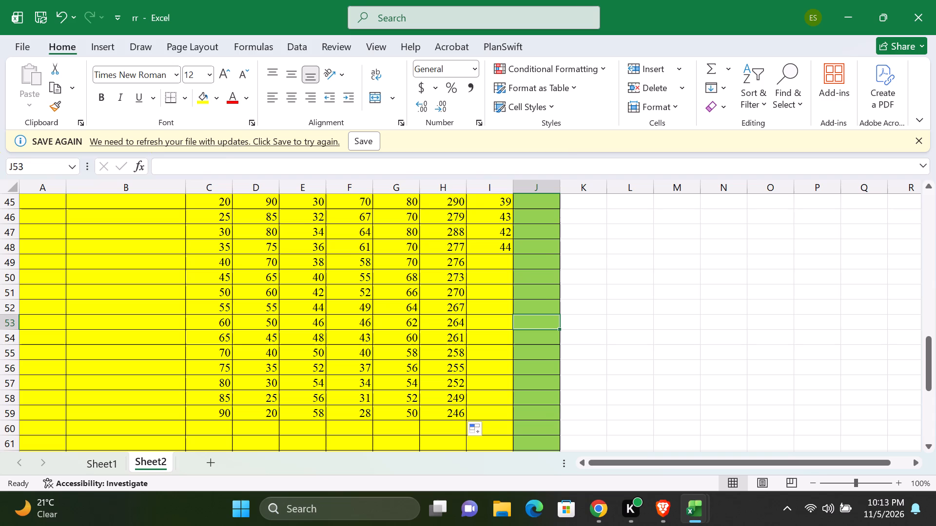
Review the totals in column H and the ranks in column I for the existing and new rows down to row 59.
scroll(471, 349, up, 4)
scroll(471, 349, down, 1)
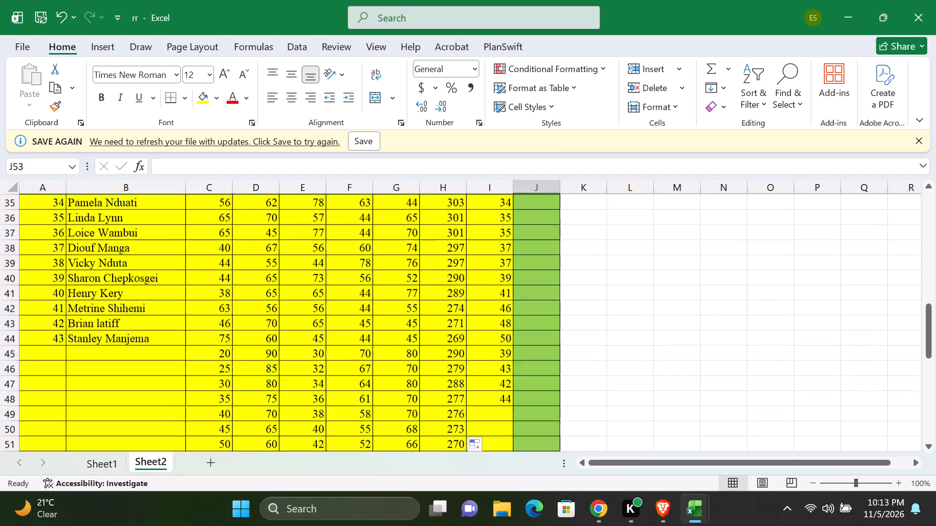
scroll(471, 349, down, 3)
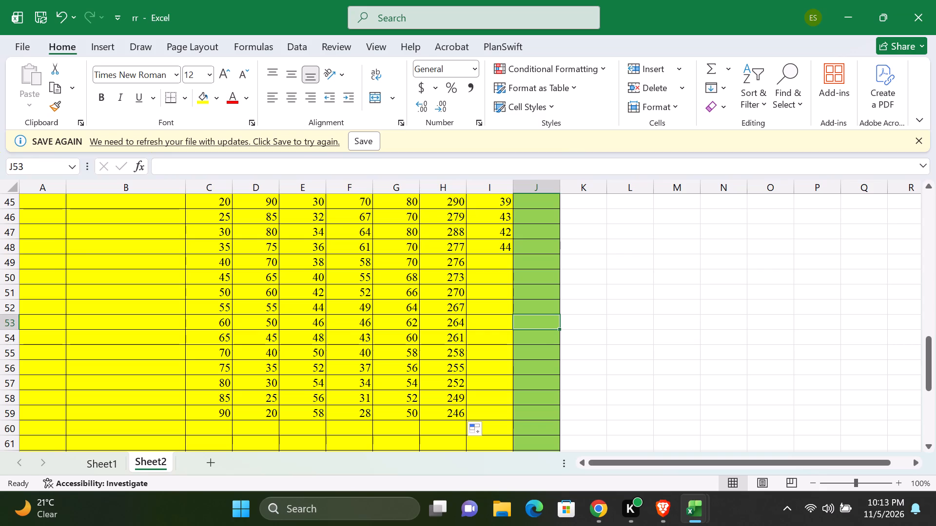
scroll(350, 350, up, 6)
scroll(352, 351, down, 6)
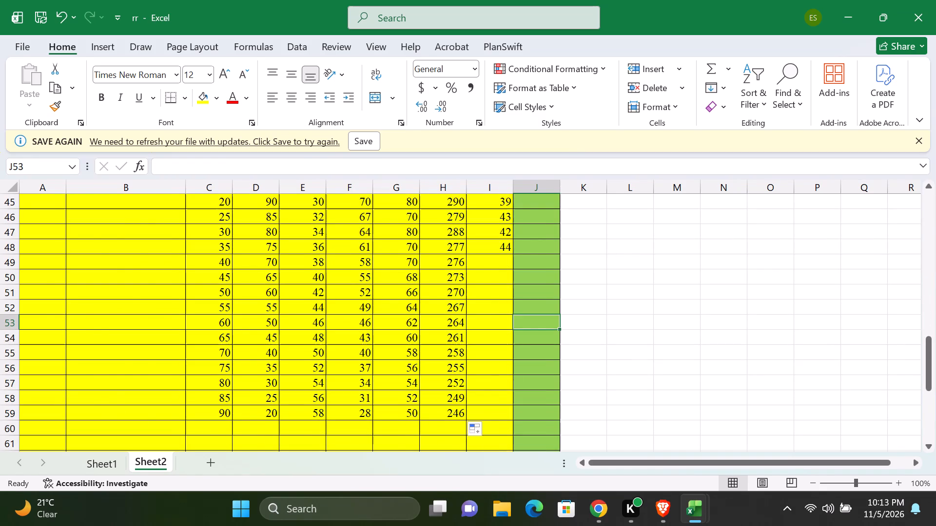
scroll(352, 371, up, 5)
scroll(352, 371, down, 8)
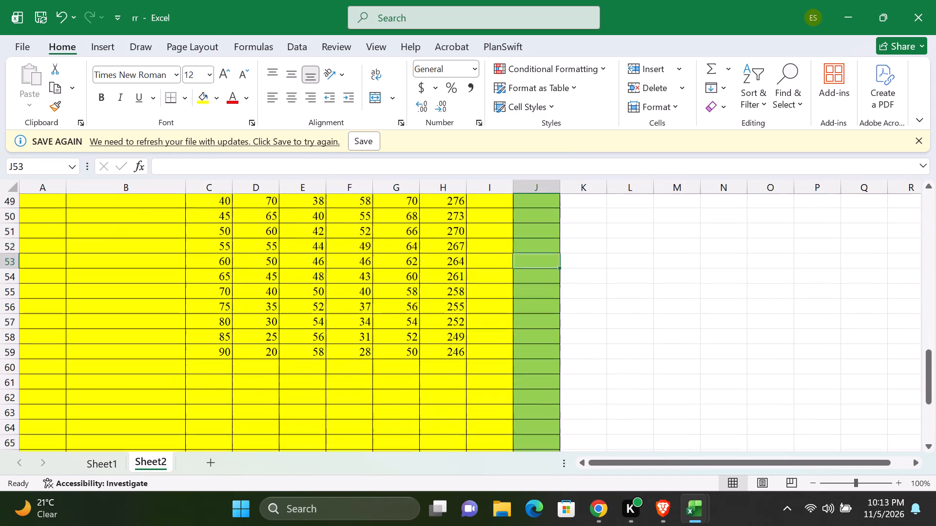
Copy the marks in C24:C34 and paste them as values into column D starting at D60.
scroll(358, 371, down, 4)
scroll(359, 371, up, 13)
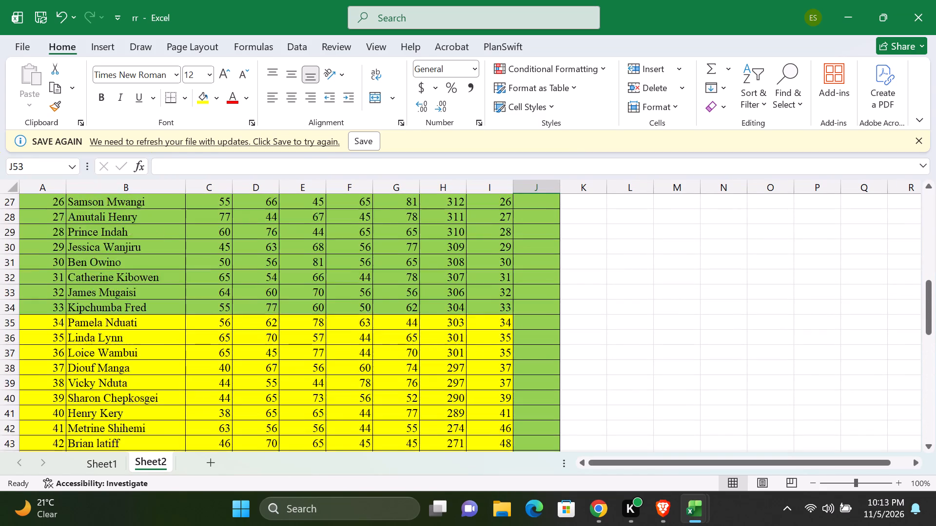
scroll(359, 371, up, 1)
scroll(189, 324, down, 3)
scroll(197, 316, up, 1)
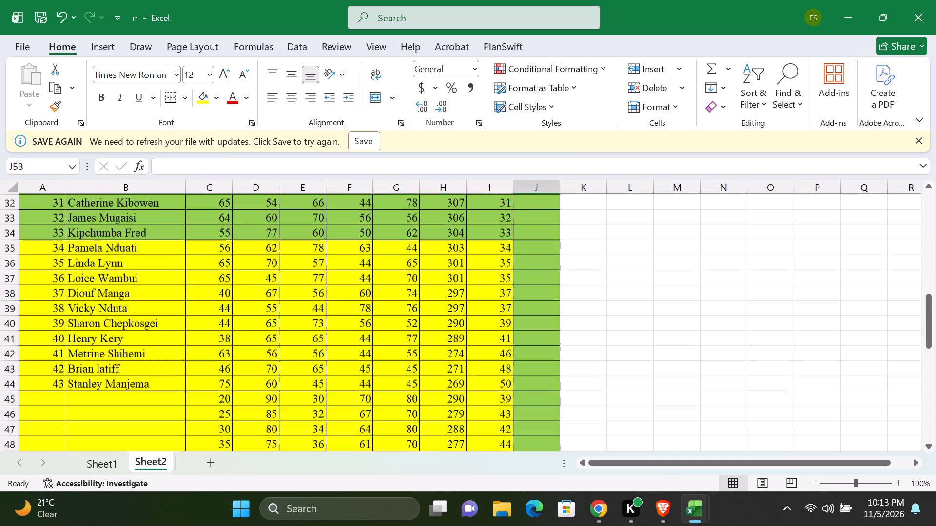
scroll(197, 316, up, 2)
scroll(197, 316, down, 2)
scroll(197, 316, up, 3)
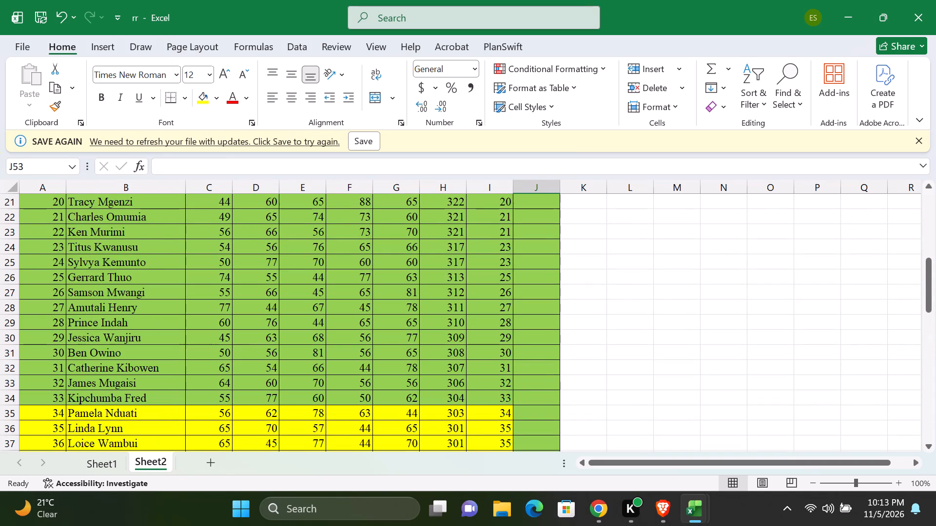
scroll(206, 313, up, 1)
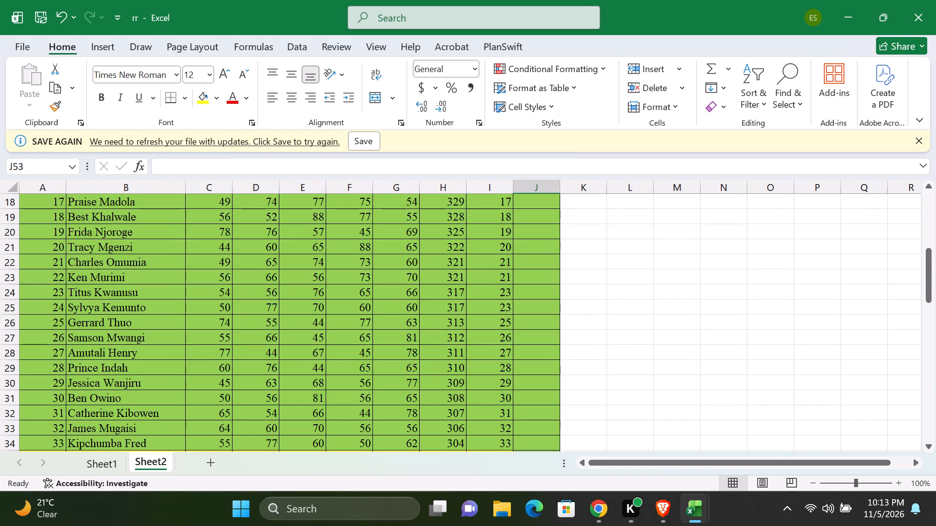
drag(224, 295, 232, 438)
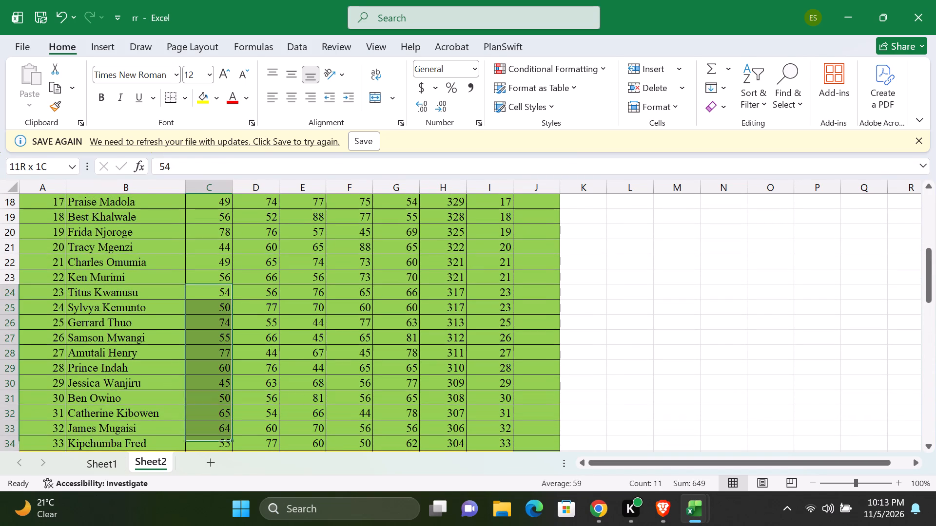
drag(232, 438, 232, 443)
scroll(226, 391, down, 1)
right_click(211, 354)
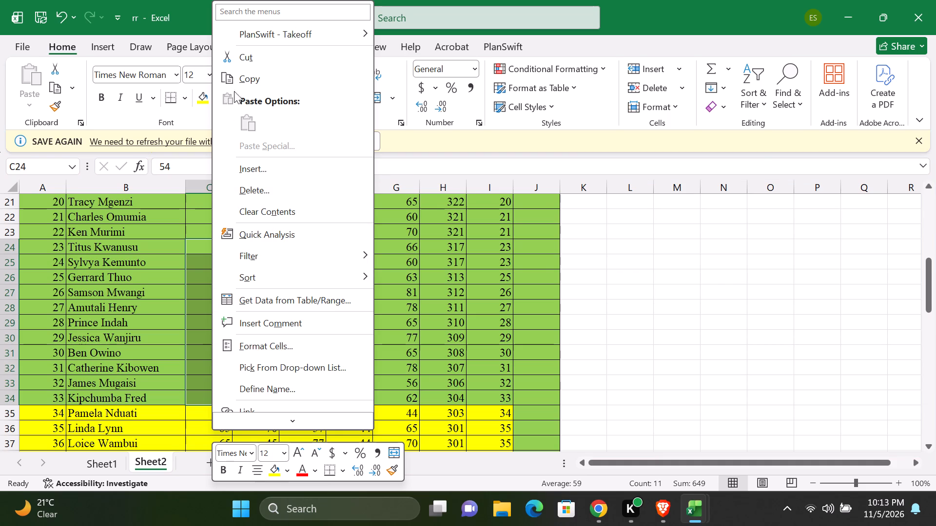
click(271, 78)
scroll(274, 369, down, 7)
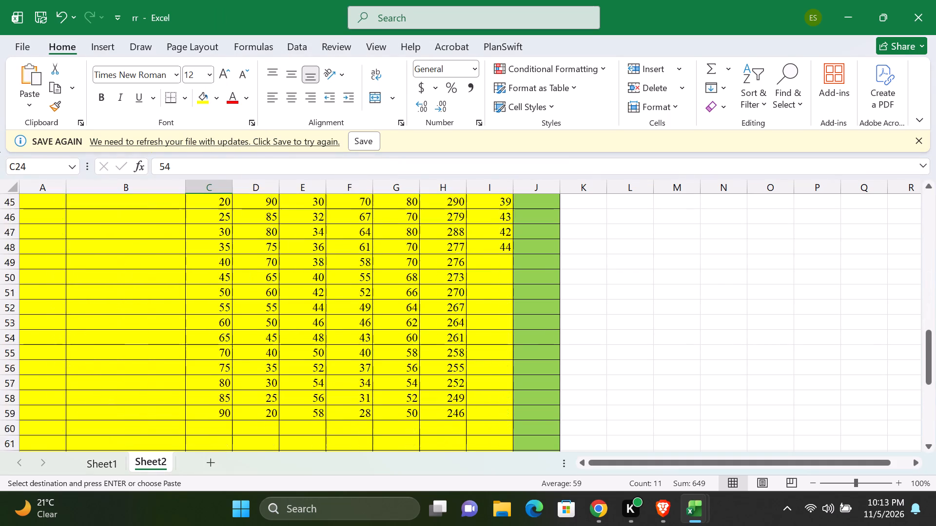
scroll(274, 373, down, 3)
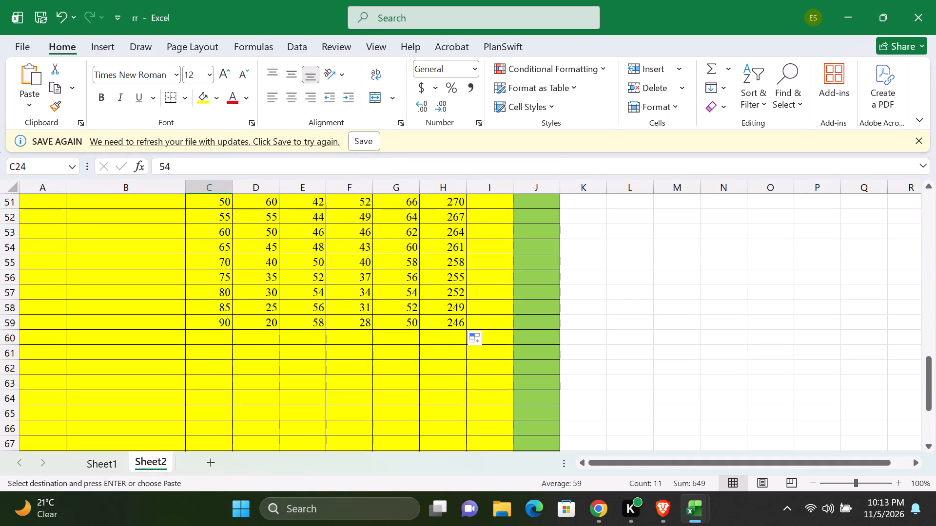
click(262, 335)
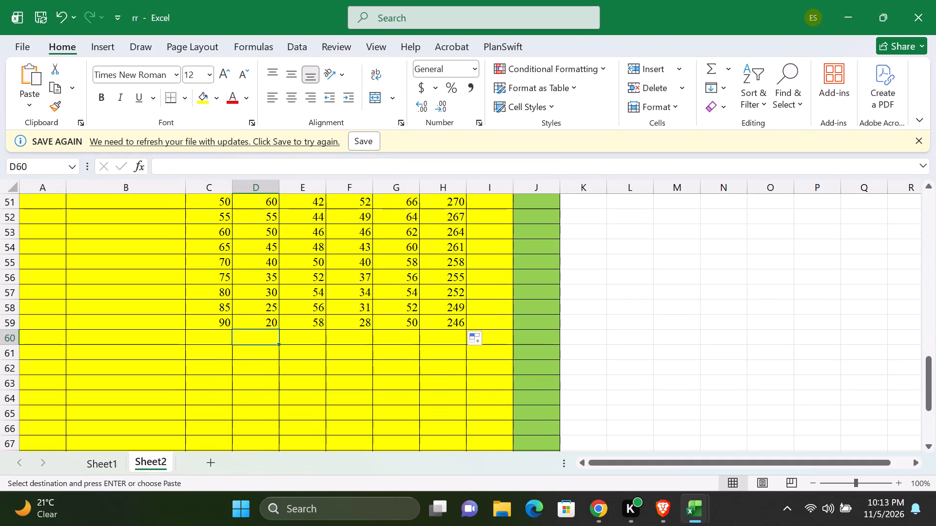
right_click(262, 335)
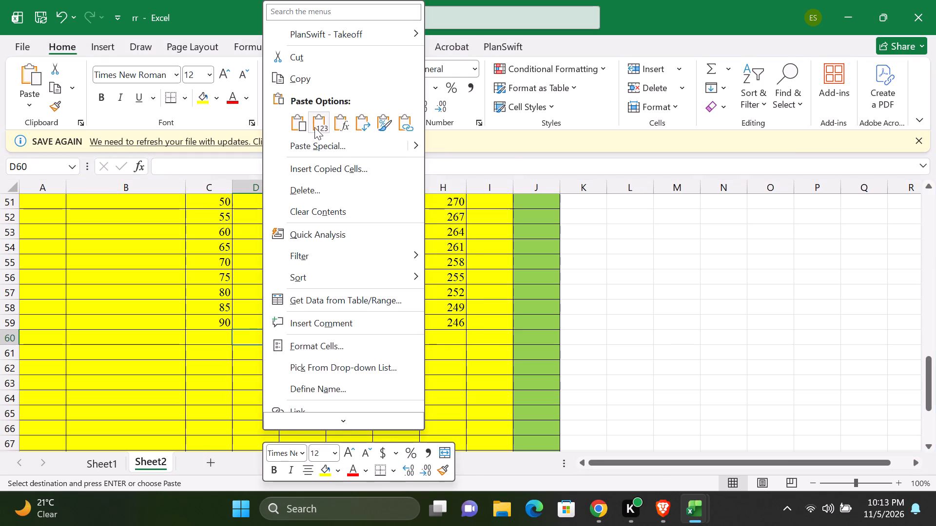
click(317, 124)
scroll(331, 336, down, 8)
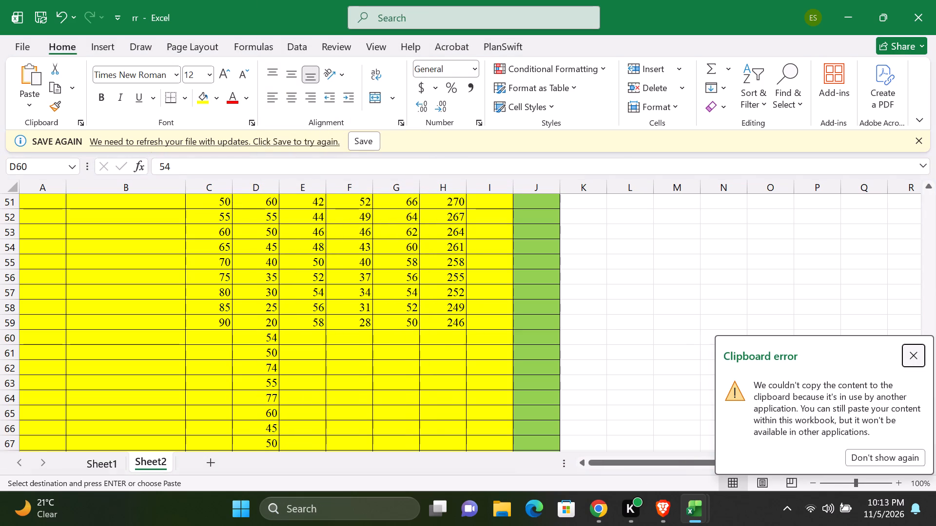
scroll(331, 352, down, 2)
scroll(400, 413, up, 2)
scroll(407, 405, down, 5)
scroll(462, 391, down, 6)
scroll(369, 420, up, 1)
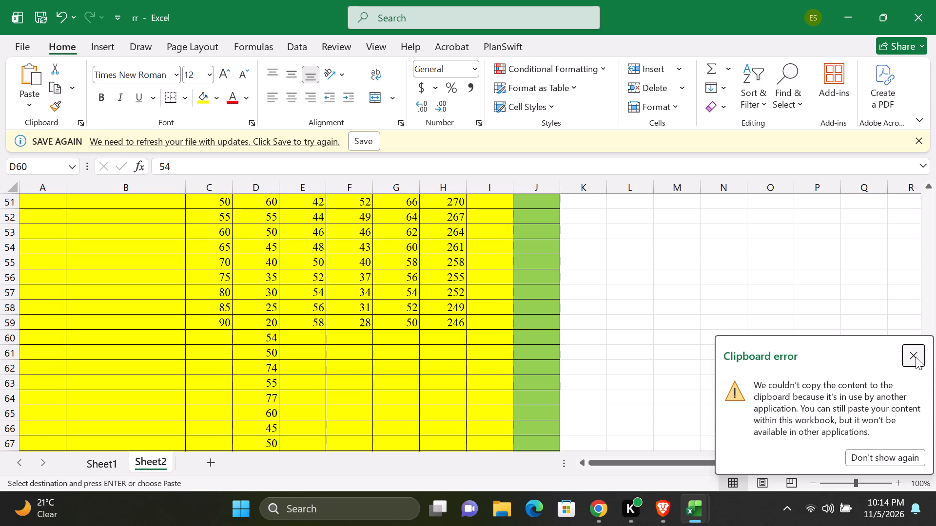
click(916, 357)
Review the pasted marks in column D and the remaining rows down to the MEAN row.
scroll(409, 413, down, 5)
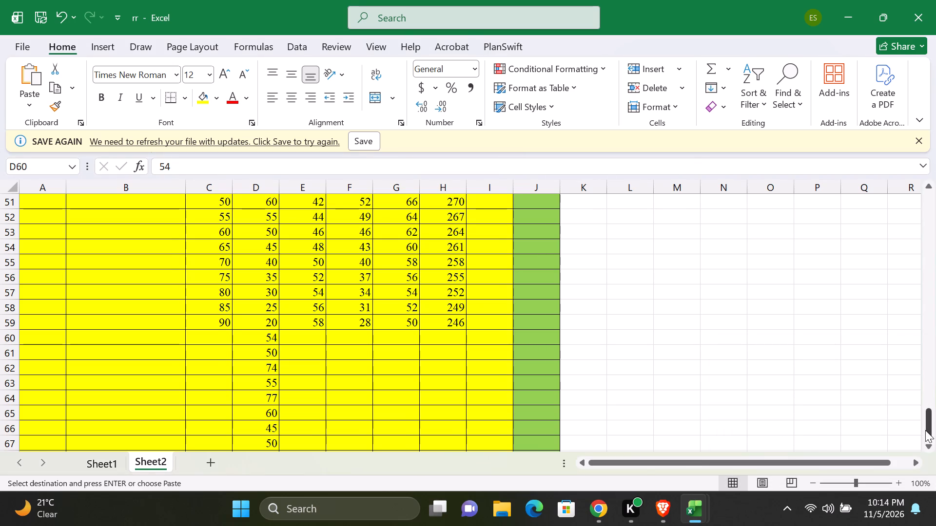
drag(927, 430, 931, 473)
scroll(452, 435, down, 6)
scroll(452, 435, up, 7)
scroll(471, 339, down, 6)
scroll(151, 379, down, 3)
click(151, 379)
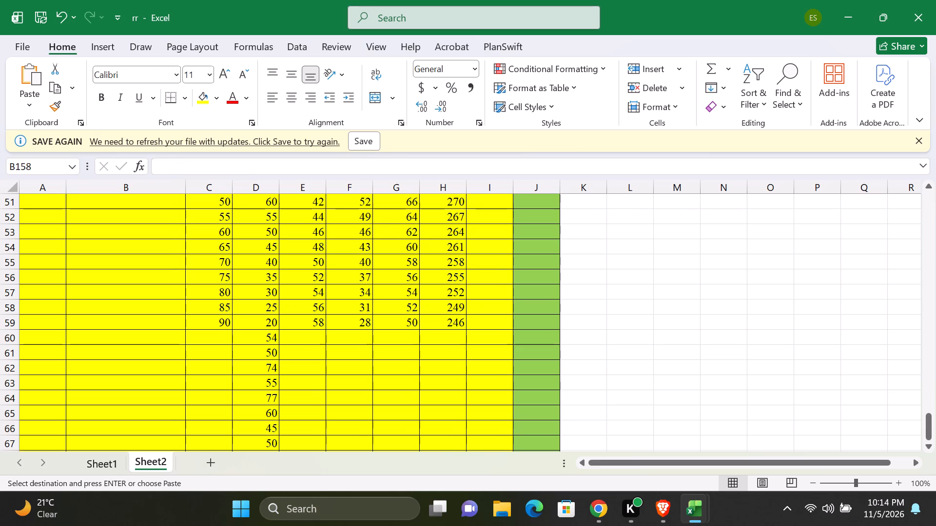
click(150, 343)
double_click(150, 342)
click(155, 364)
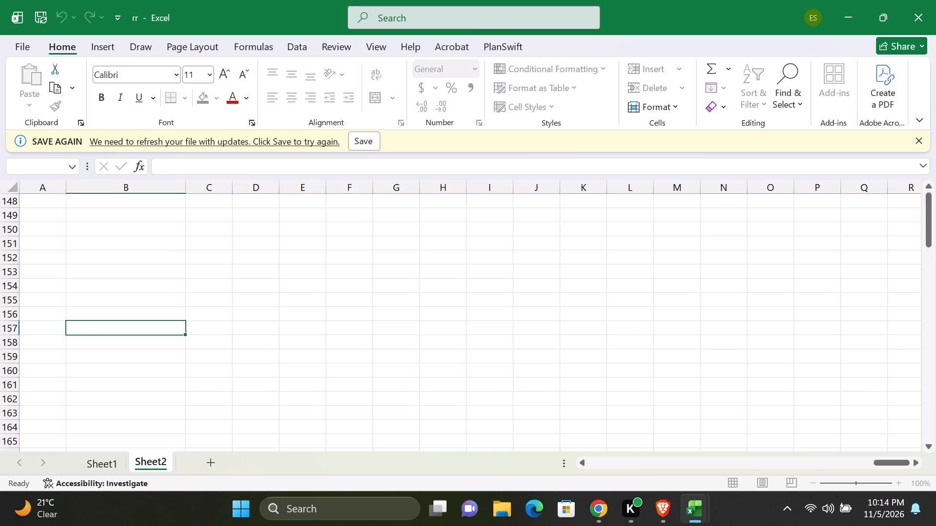
scroll(156, 348, down, 5)
scroll(156, 348, up, 11)
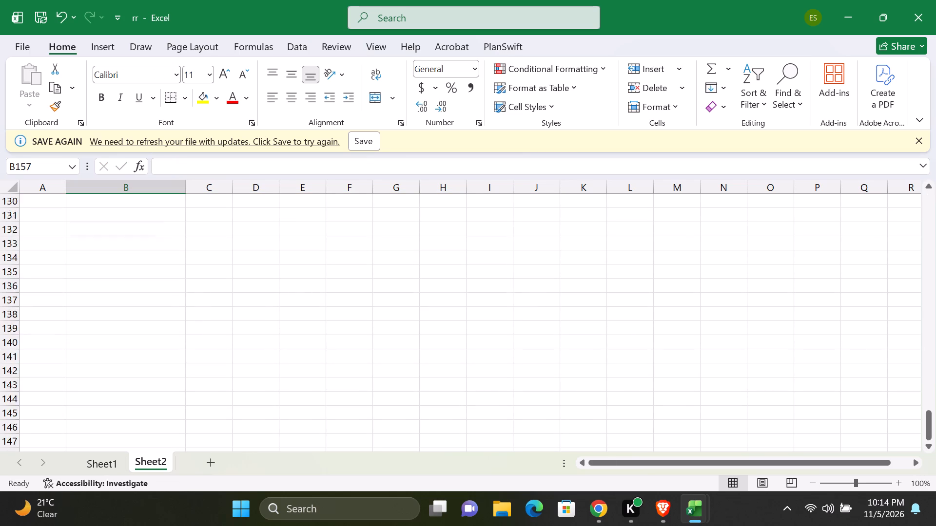
scroll(156, 348, up, 15)
scroll(156, 348, up, 7)
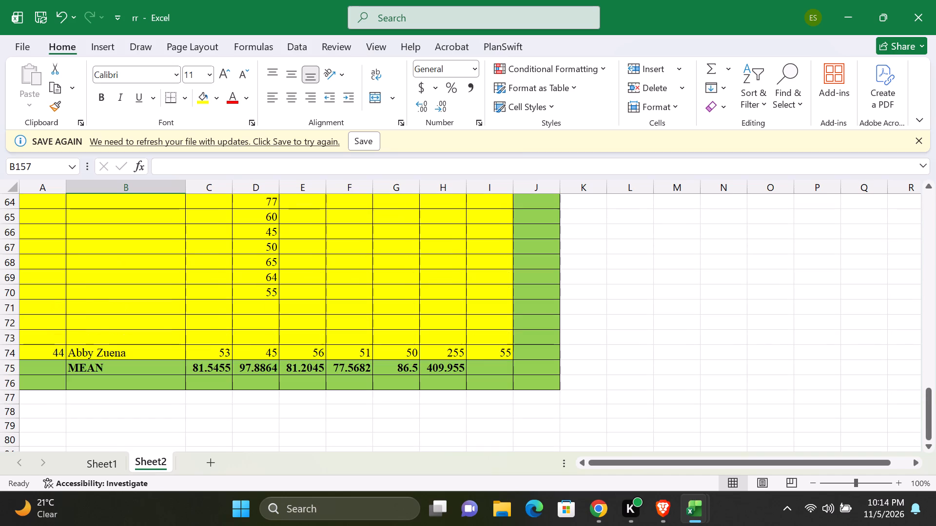
scroll(156, 348, up, 7)
scroll(156, 348, down, 6)
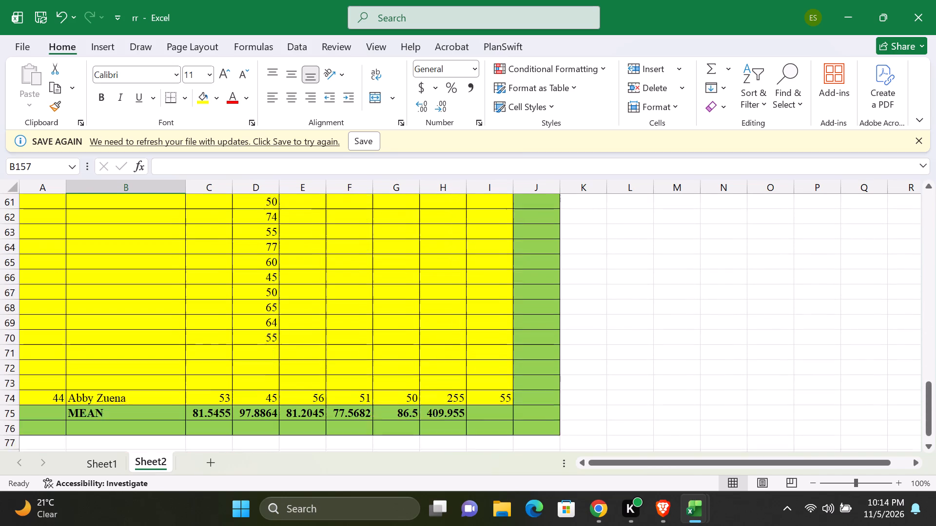
scroll(156, 348, down, 1)
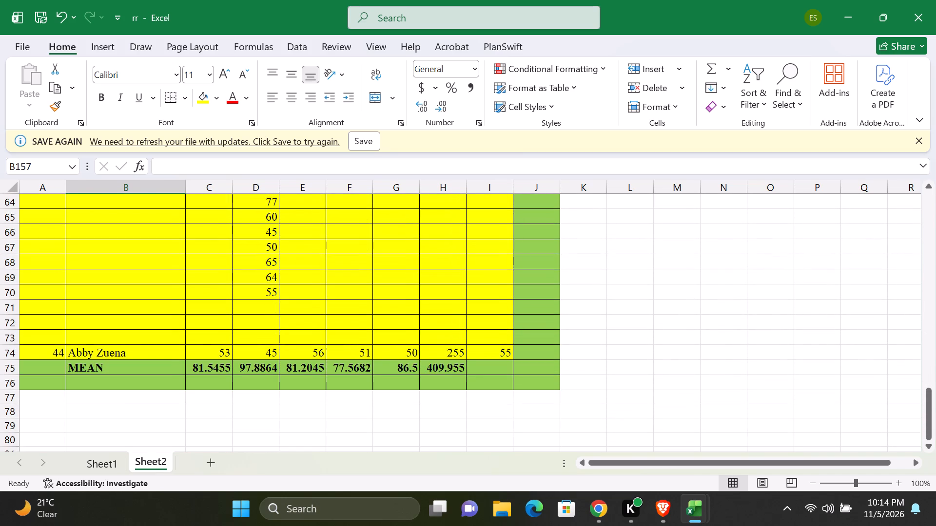
scroll(156, 348, up, 5)
scroll(156, 348, down, 3)
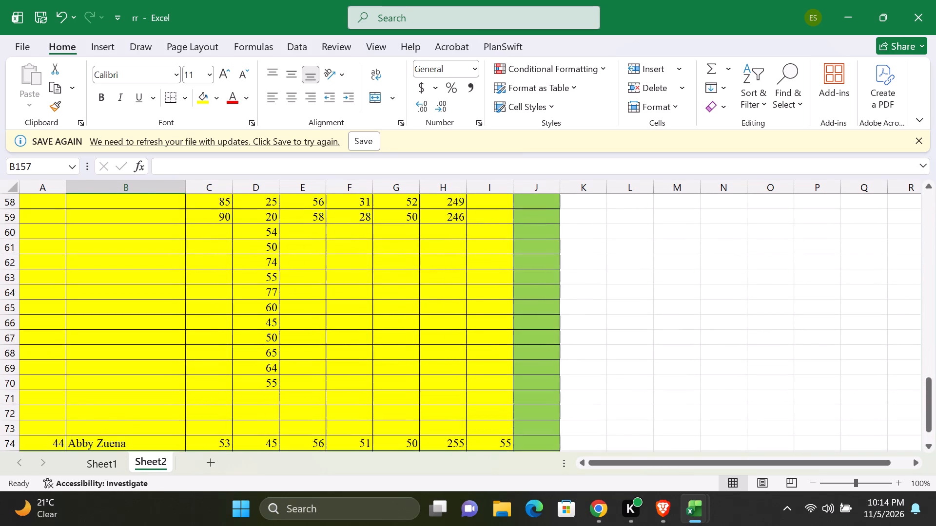
scroll(156, 348, down, 1)
scroll(156, 348, up, 2)
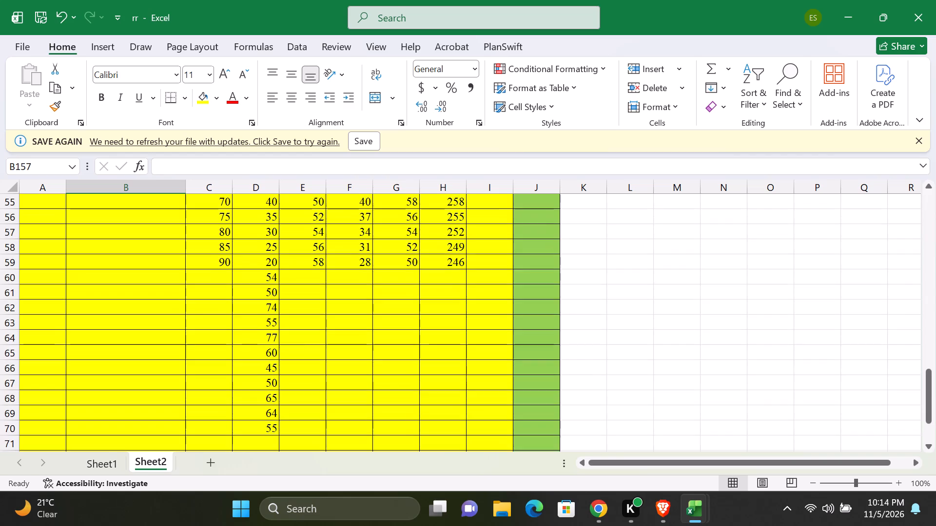
scroll(156, 348, up, 2)
scroll(156, 348, down, 5)
scroll(156, 348, up, 3)
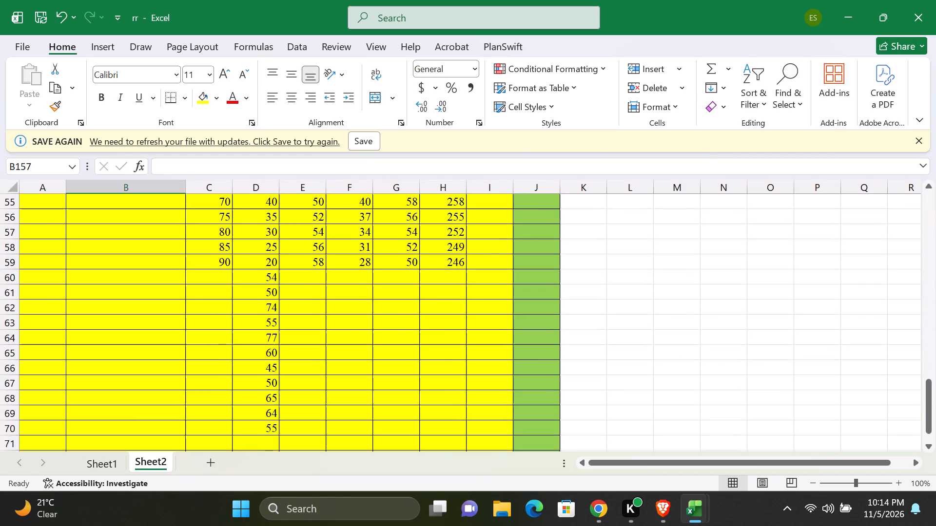
Copy the marks in G24:G34, paste them as values starting at E60, and stop the clipboard error notice from showing again.
scroll(156, 348, up, 12)
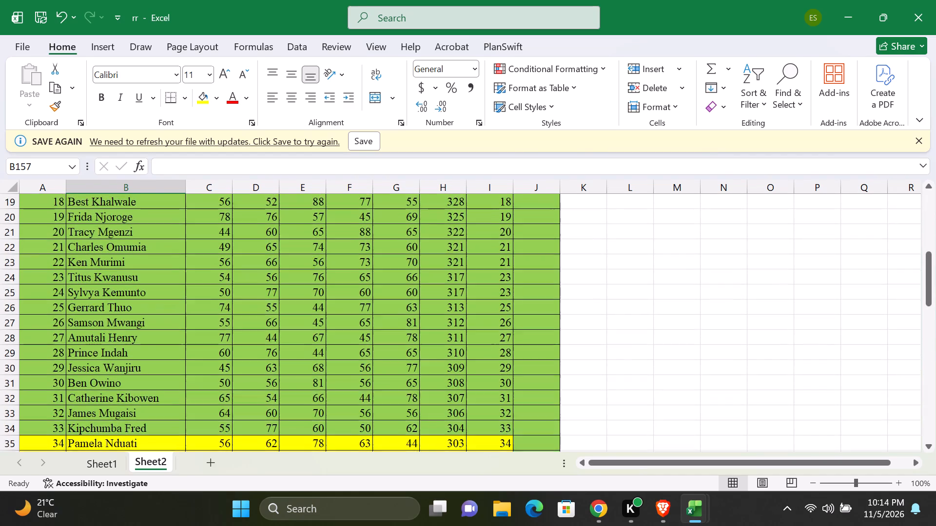
scroll(156, 348, down, 1)
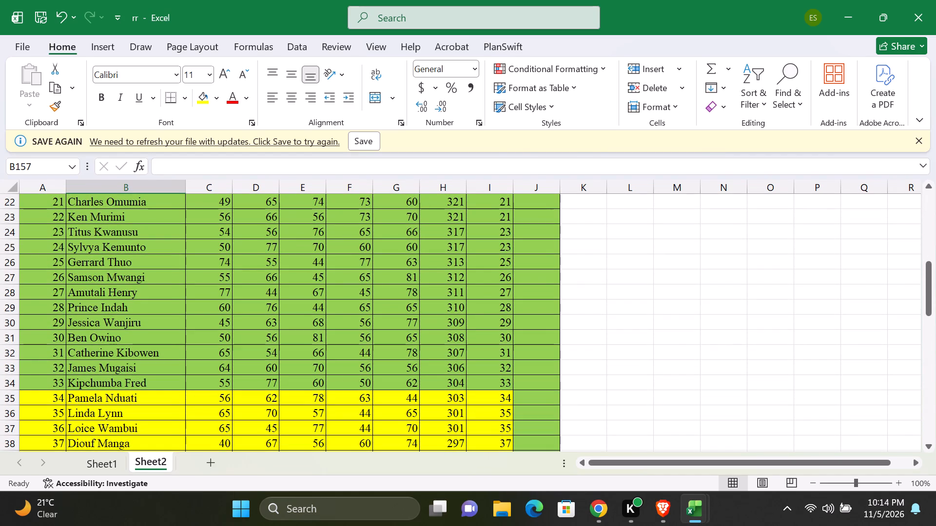
drag(397, 233, 424, 338)
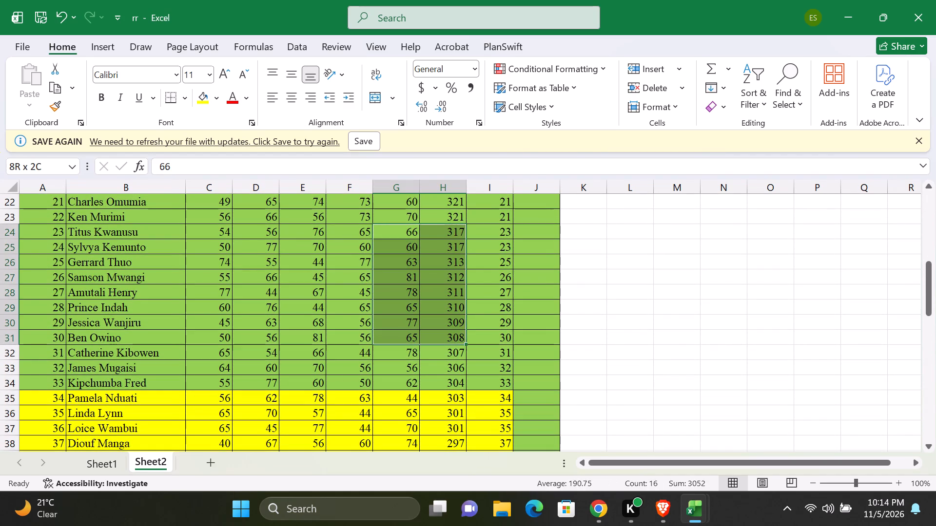
drag(424, 338, 399, 383)
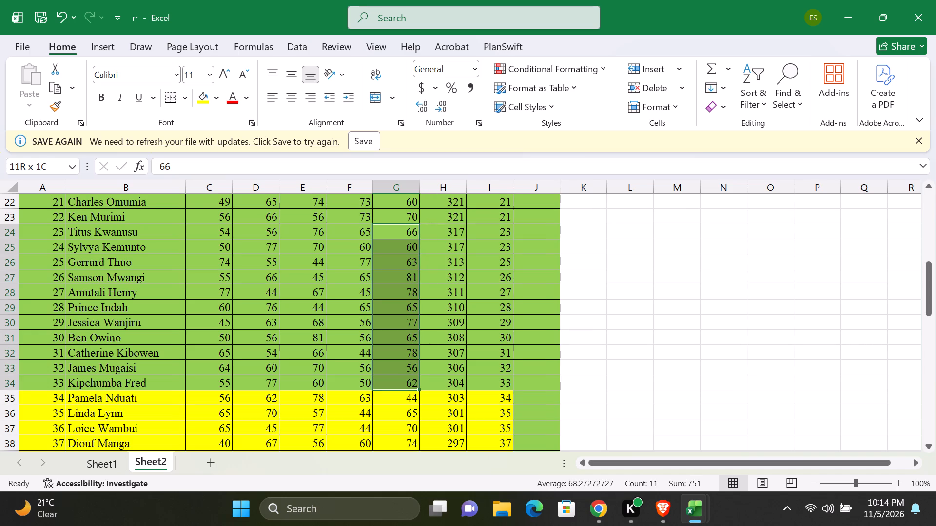
drag(399, 383, 399, 383)
right_click(391, 332)
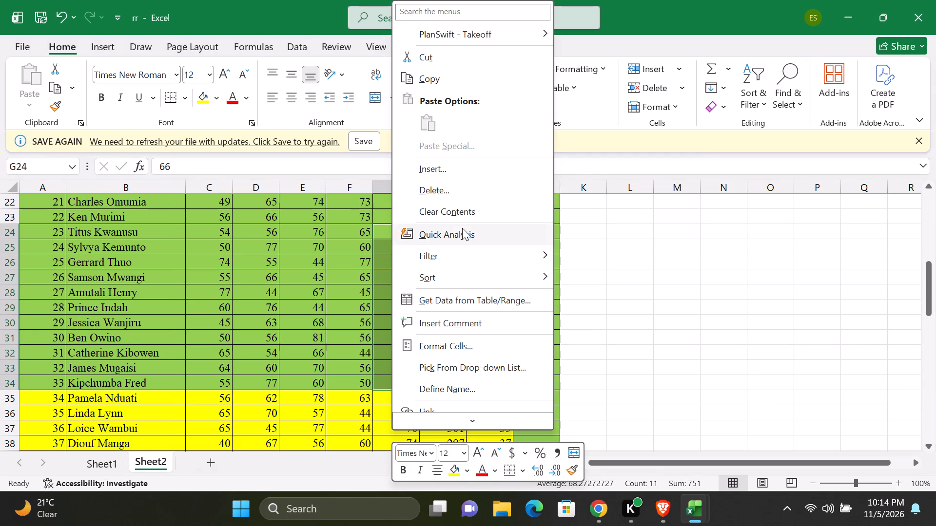
click(425, 83)
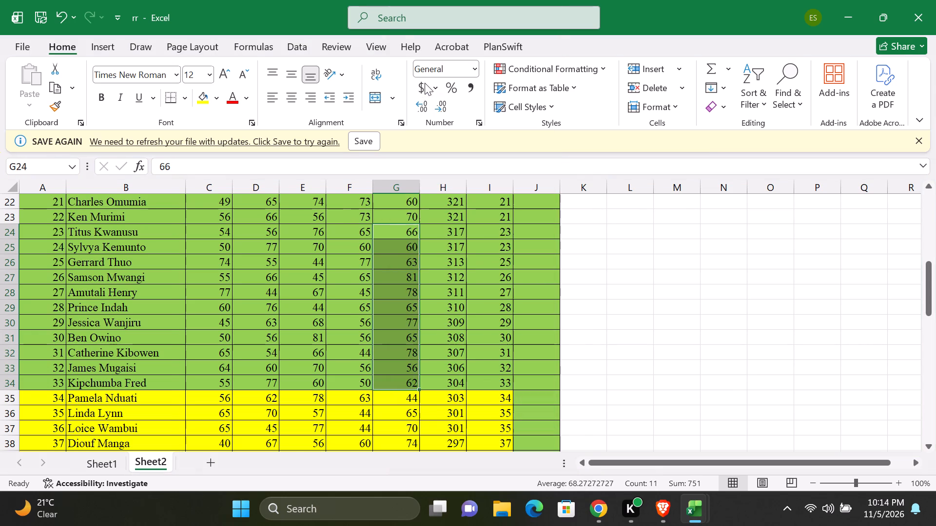
scroll(361, 260, down, 6)
scroll(350, 300, down, 5)
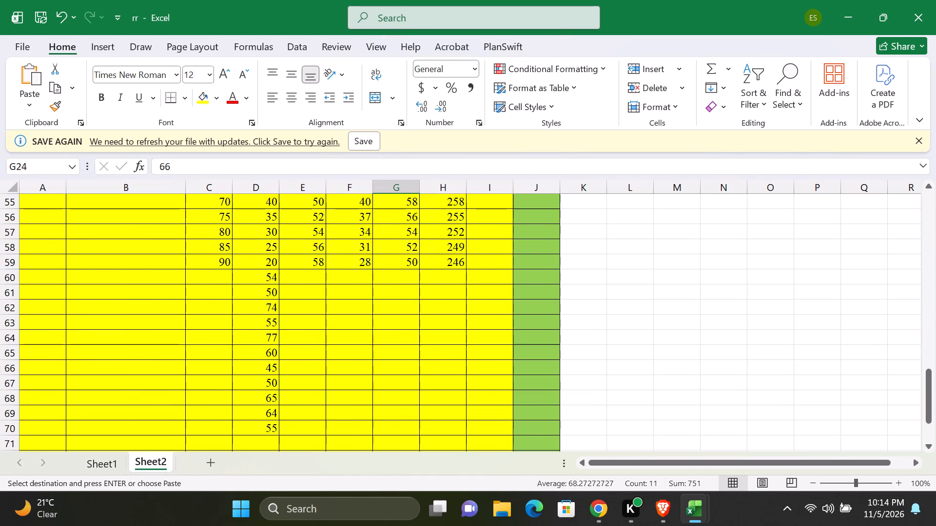
click(310, 276)
right_click(310, 276)
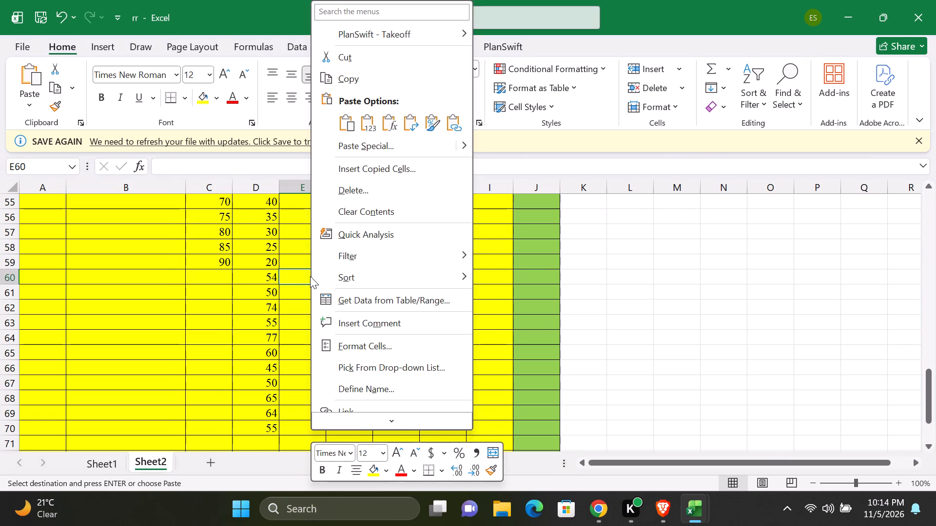
click(367, 119)
scroll(311, 364, down, 4)
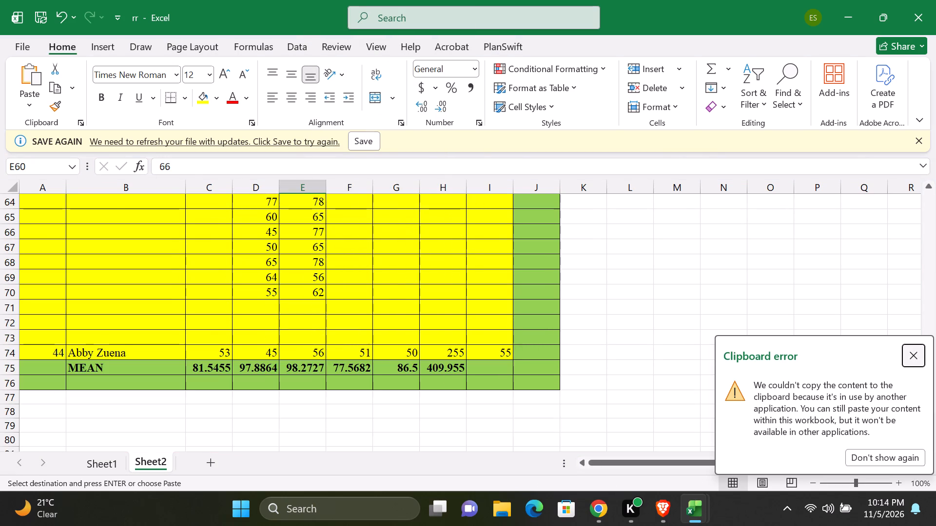
scroll(311, 364, up, 1)
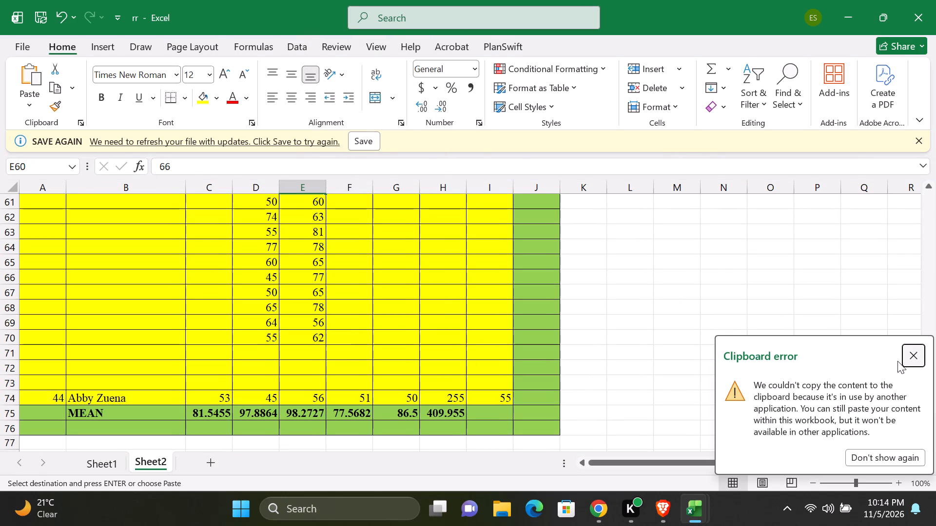
click(888, 458)
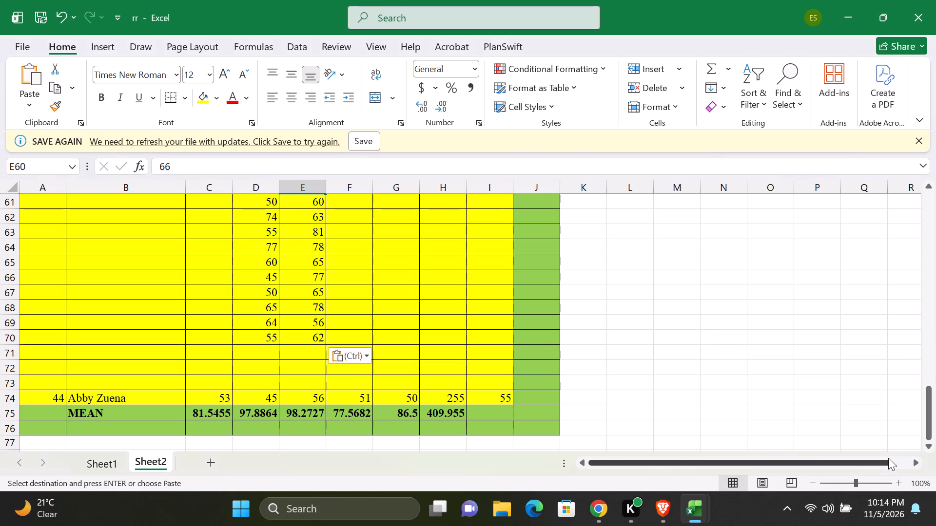
Copy the ENG marks in C13:C24 and paste them as values into column C starting at C60.
scroll(276, 359, up, 4)
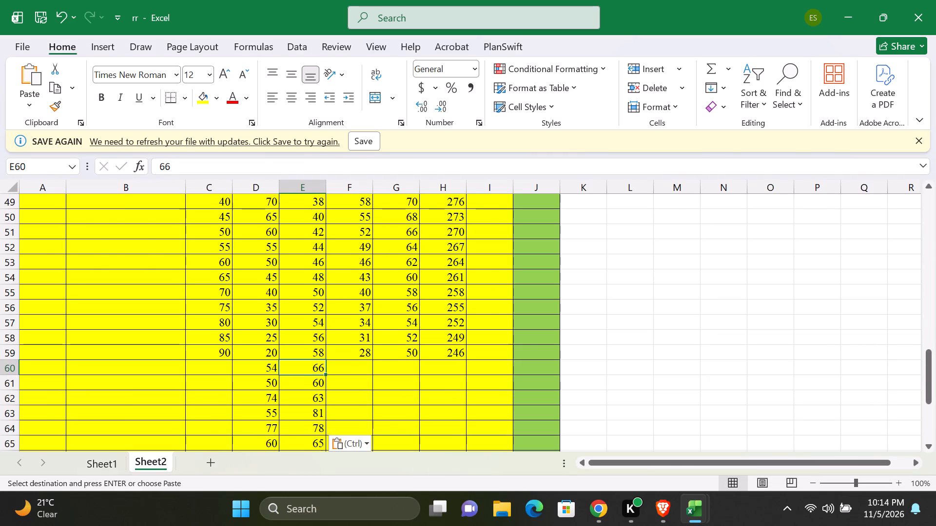
scroll(277, 360, up, 4)
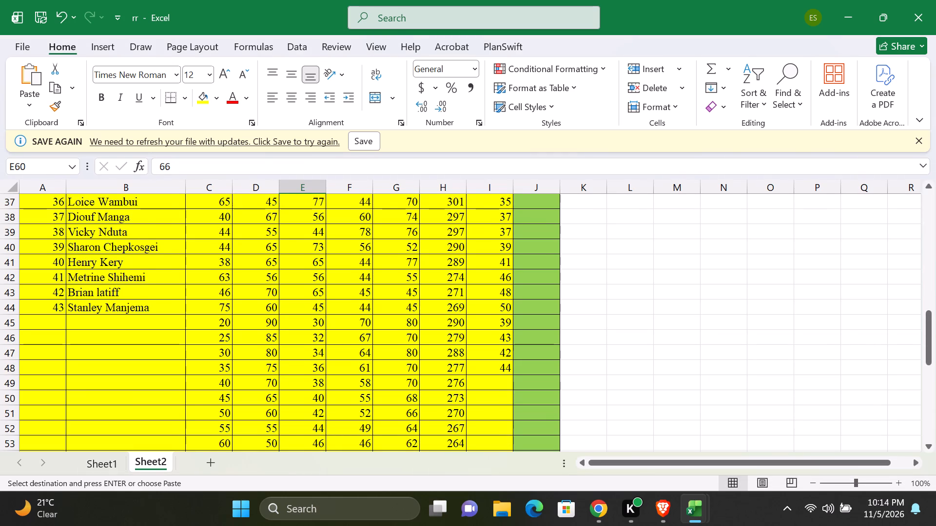
scroll(206, 300, up, 9)
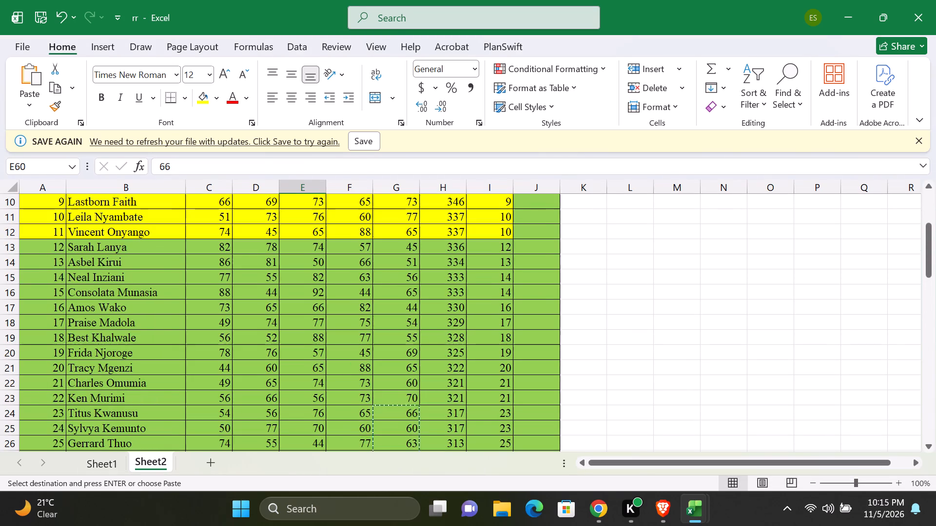
drag(222, 251, 191, 415)
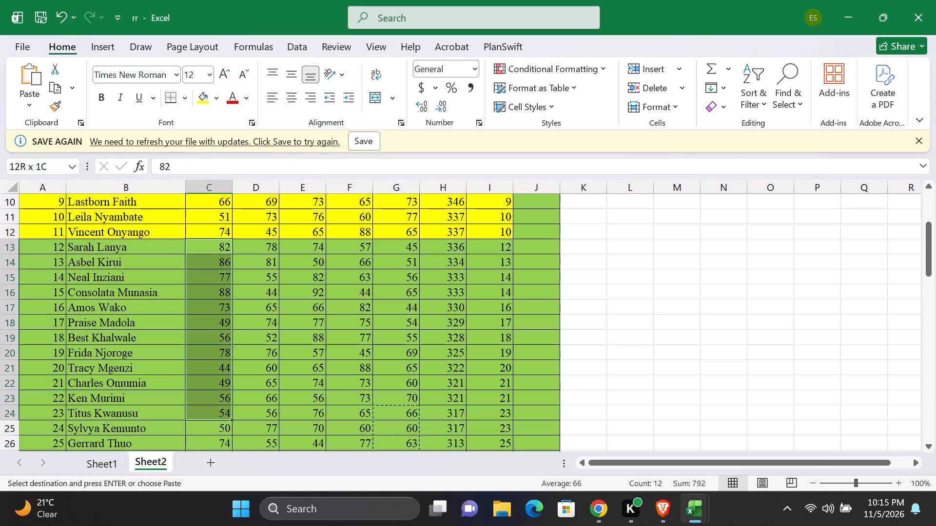
drag(191, 415, 203, 407)
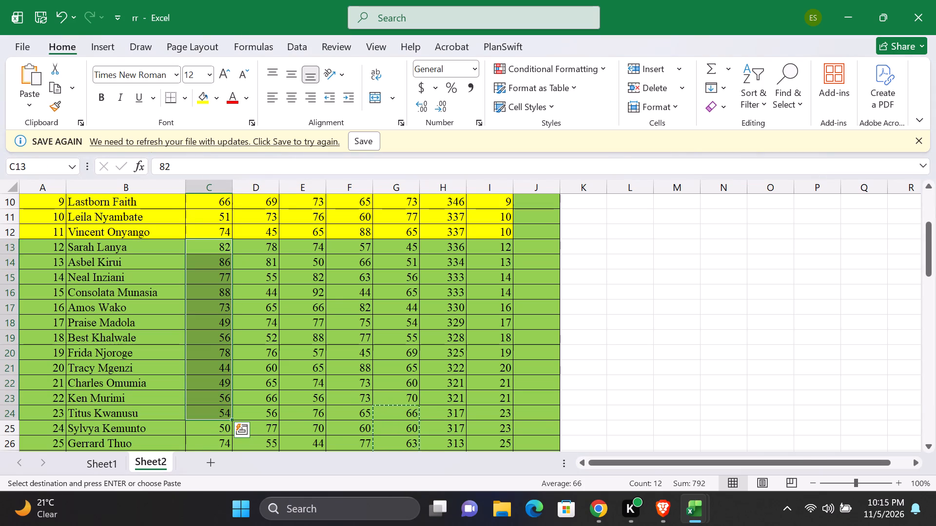
right_click(210, 375)
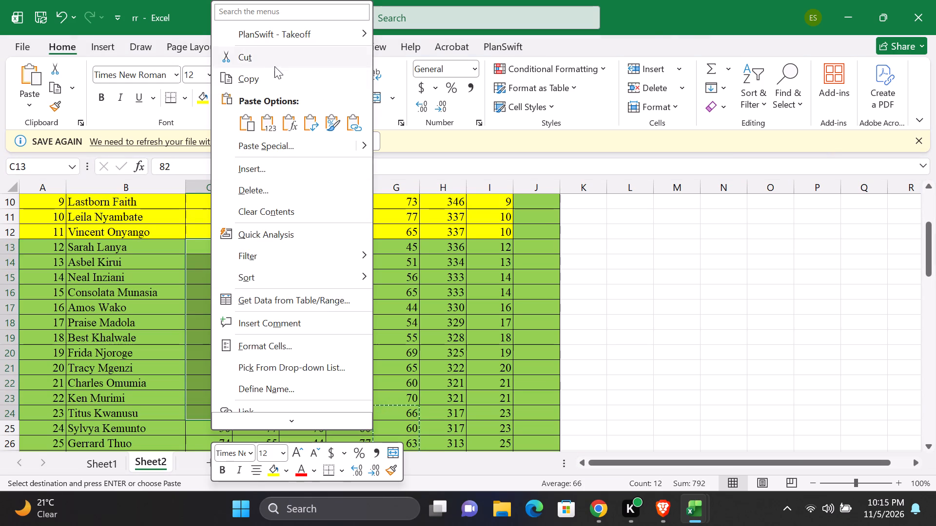
click(270, 80)
scroll(259, 244, down, 5)
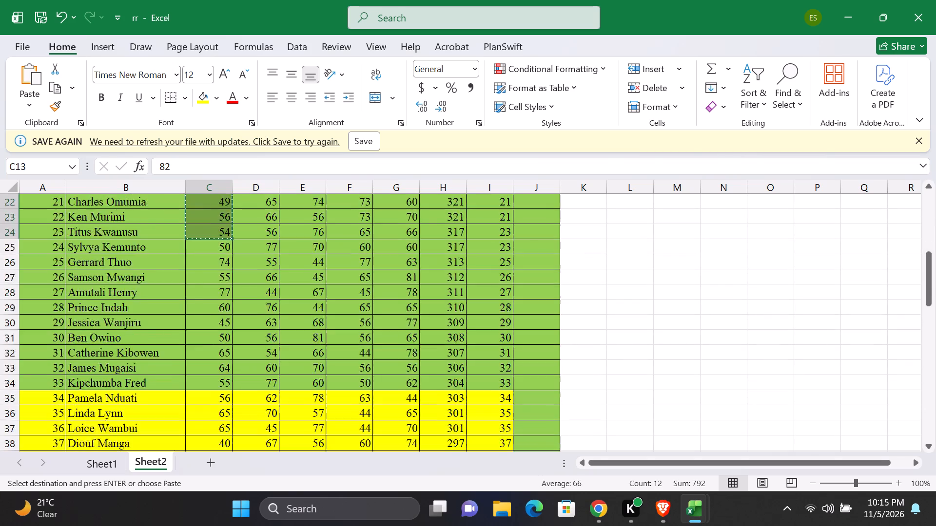
scroll(259, 230, down, 10)
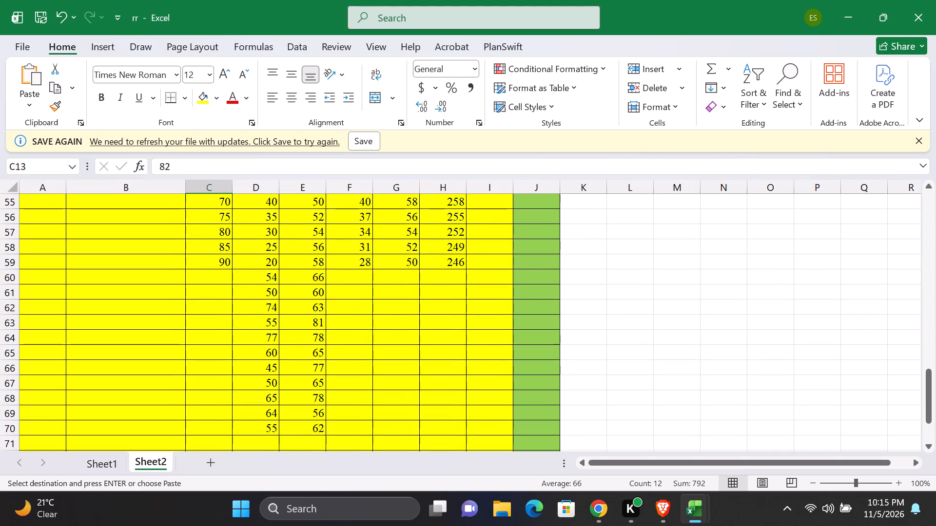
drag(206, 276, 210, 413)
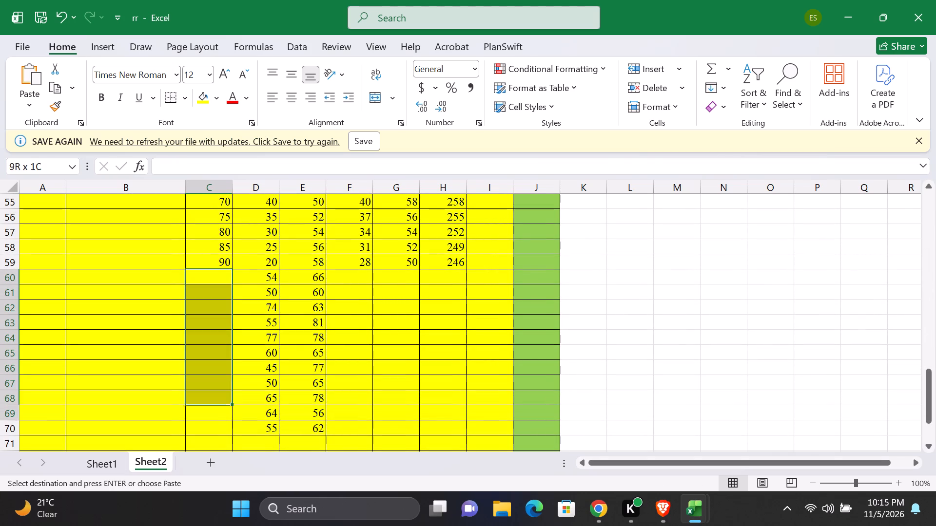
drag(210, 413, 211, 361)
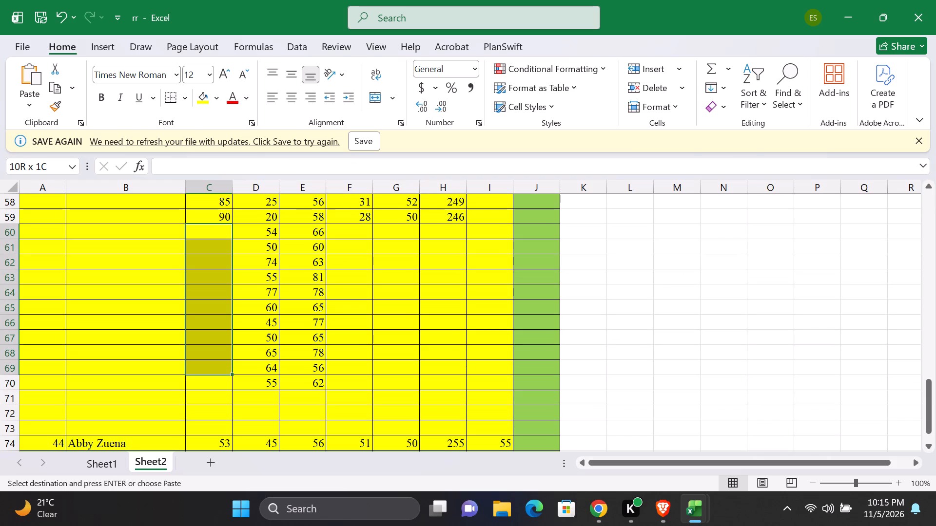
drag(211, 361, 220, 374)
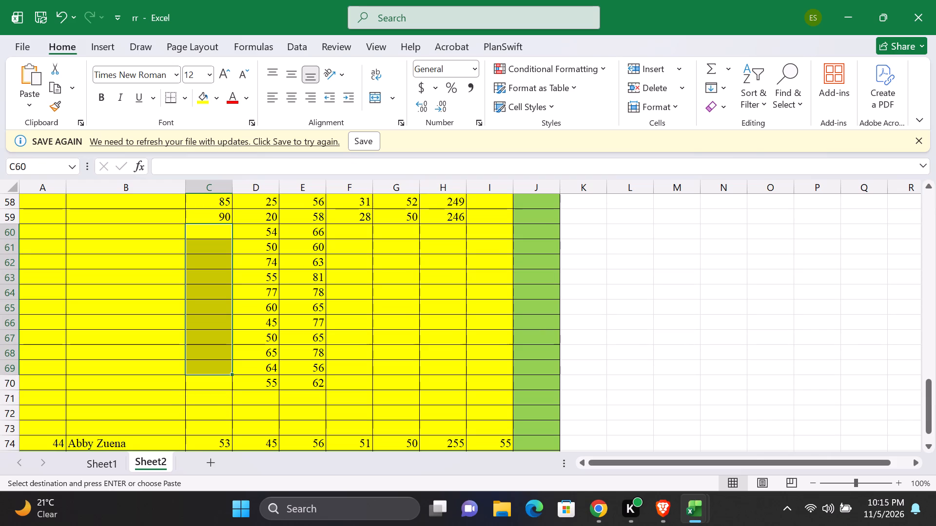
click(259, 280)
click(203, 234)
right_click(203, 234)
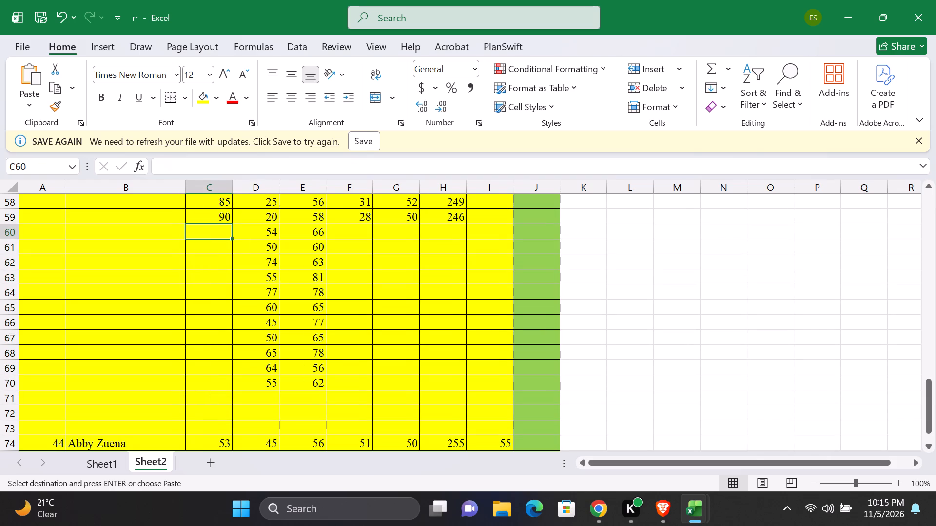
click(260, 180)
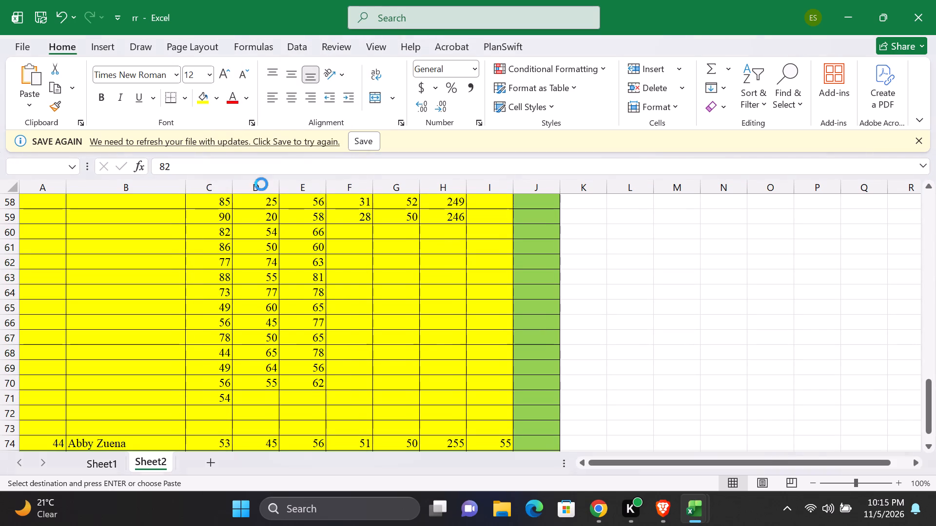
Copy the MAT marks in F19:F30 and paste them as values into column F starting at F60.
scroll(270, 282, down, 4)
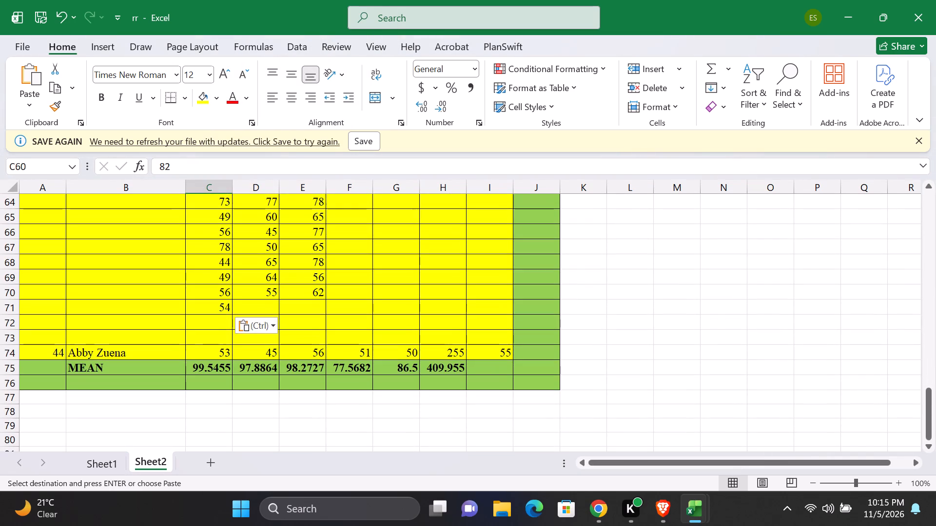
scroll(268, 308, up, 3)
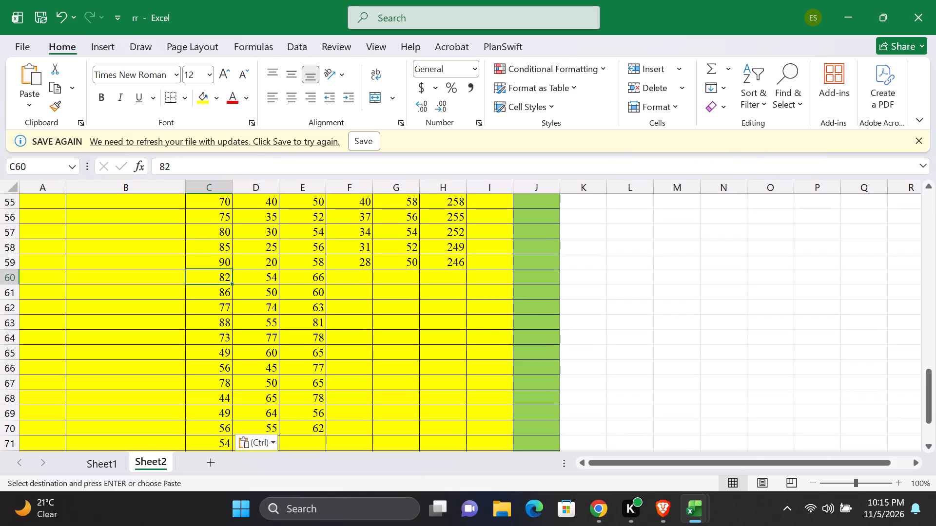
scroll(267, 319, up, 1)
scroll(267, 319, down, 2)
scroll(266, 319, up, 8)
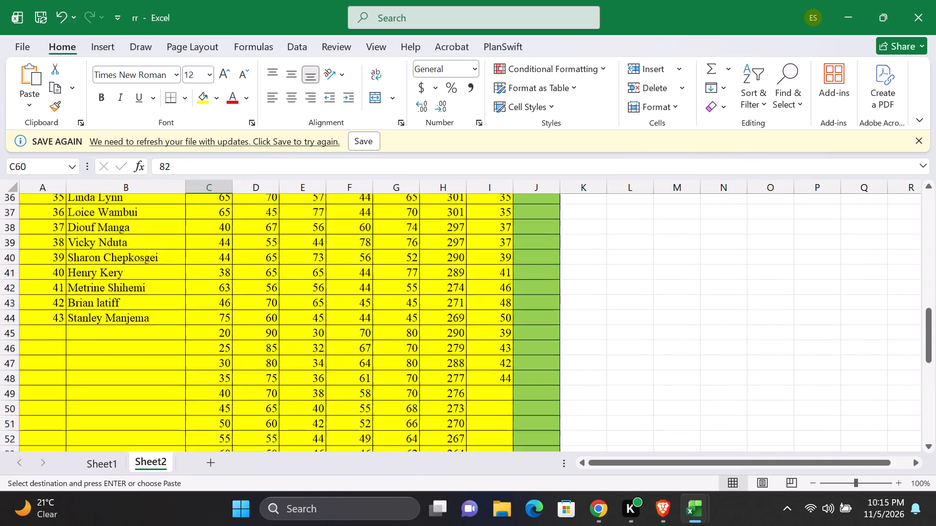
scroll(266, 319, up, 8)
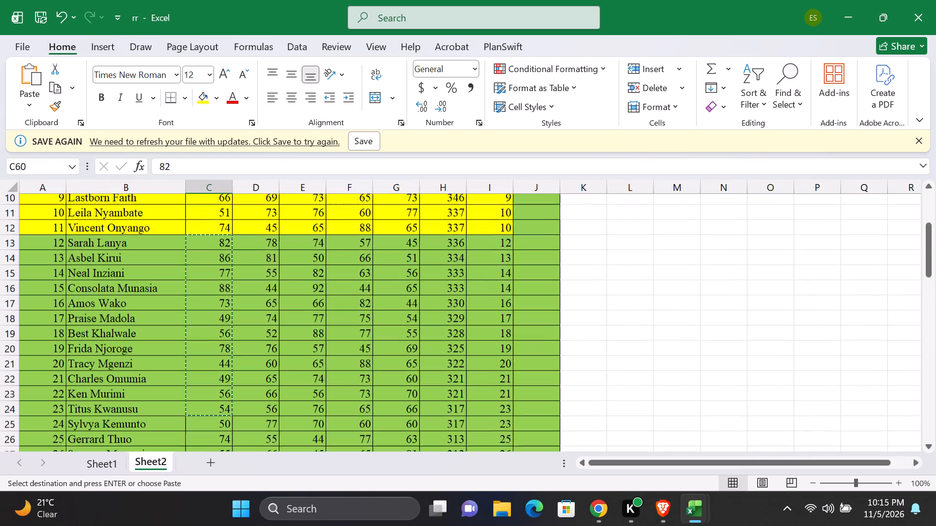
scroll(314, 335, down, 2)
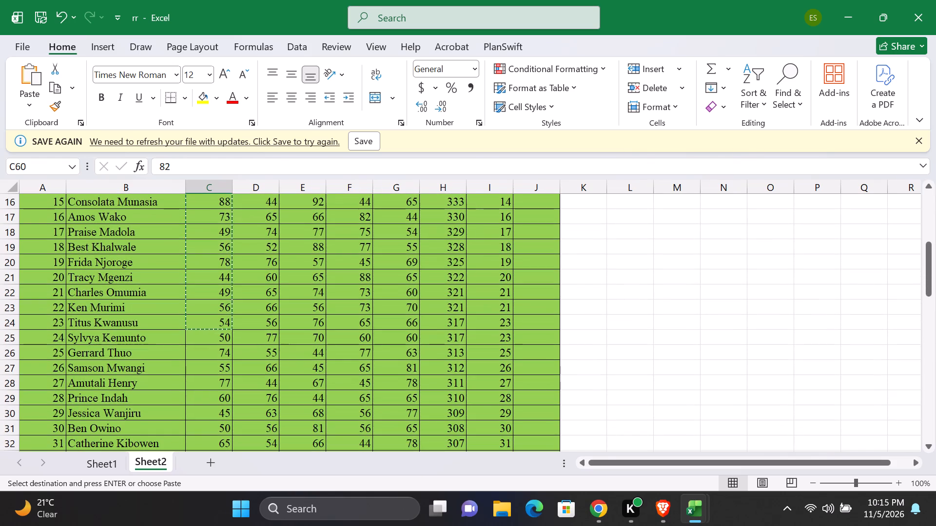
drag(352, 249, 353, 418)
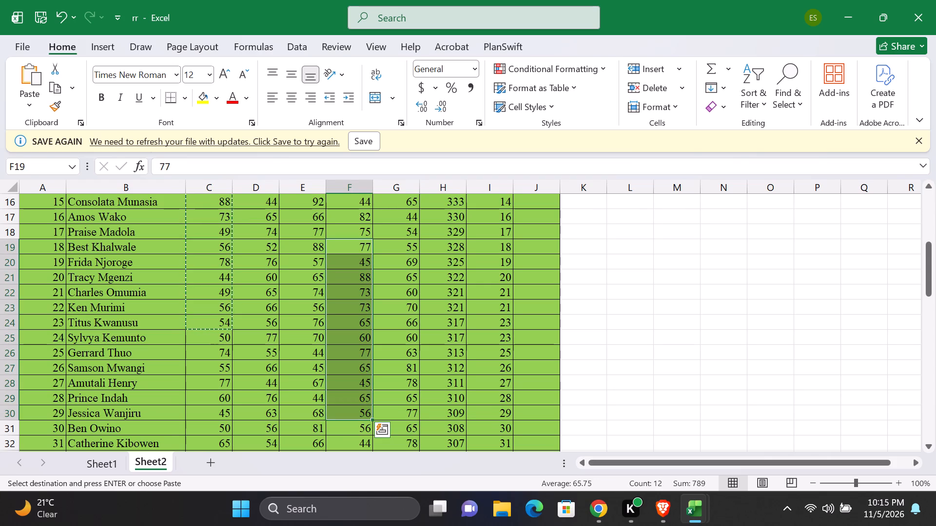
right_click(348, 371)
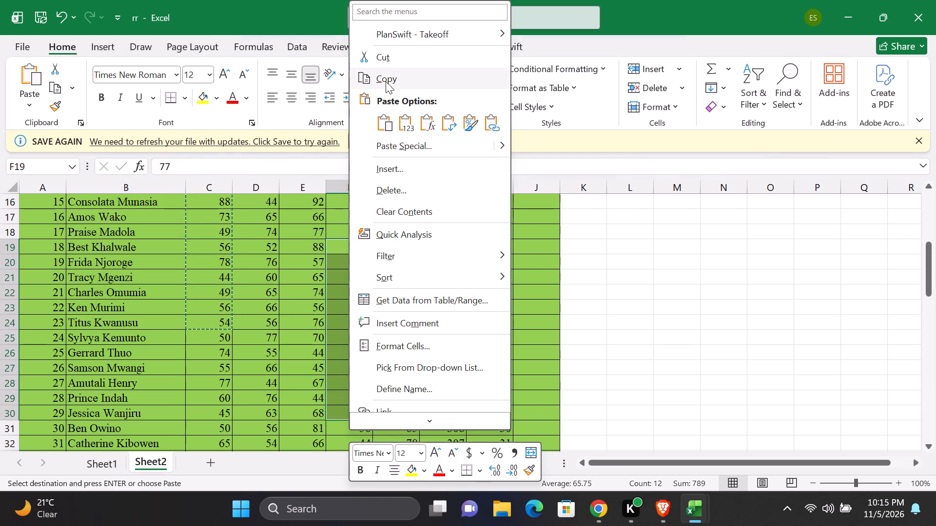
click(385, 80)
scroll(375, 303, down, 14)
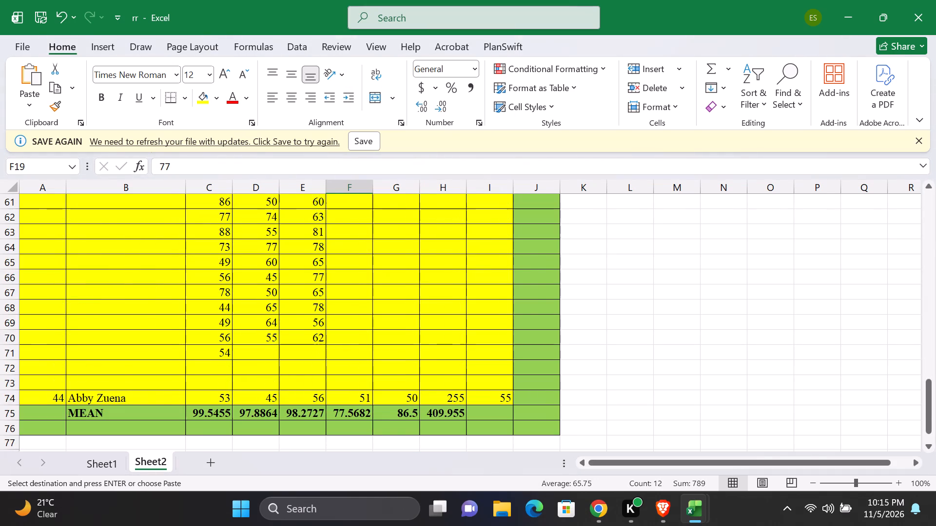
scroll(375, 326, up, 3)
scroll(375, 326, down, 1)
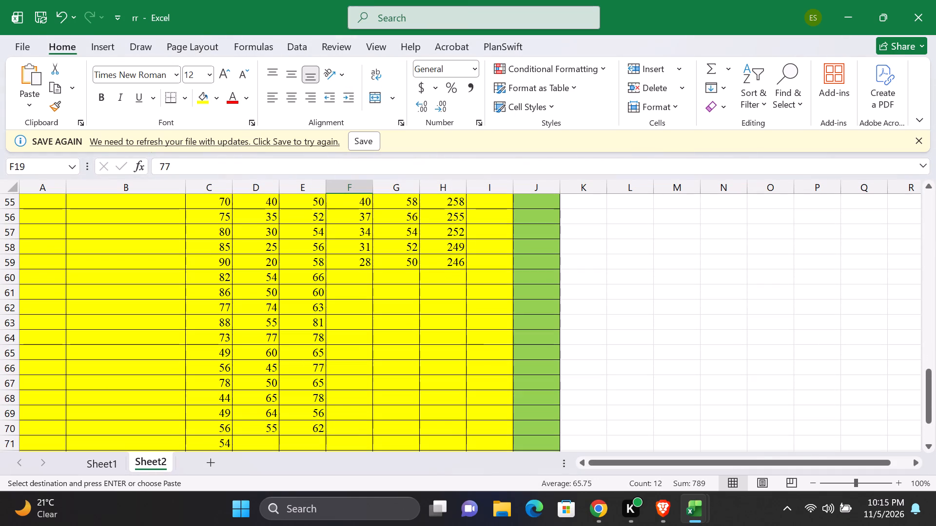
click(349, 276)
right_click(349, 276)
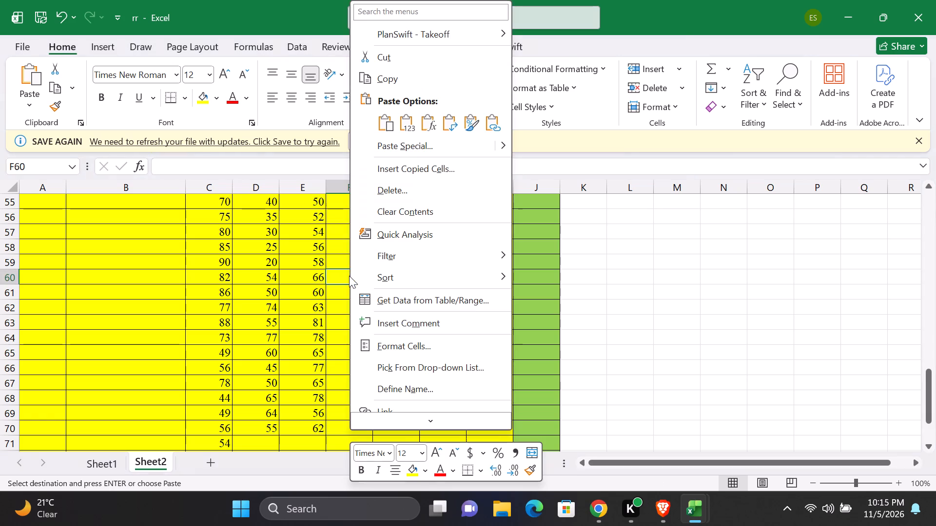
click(408, 124)
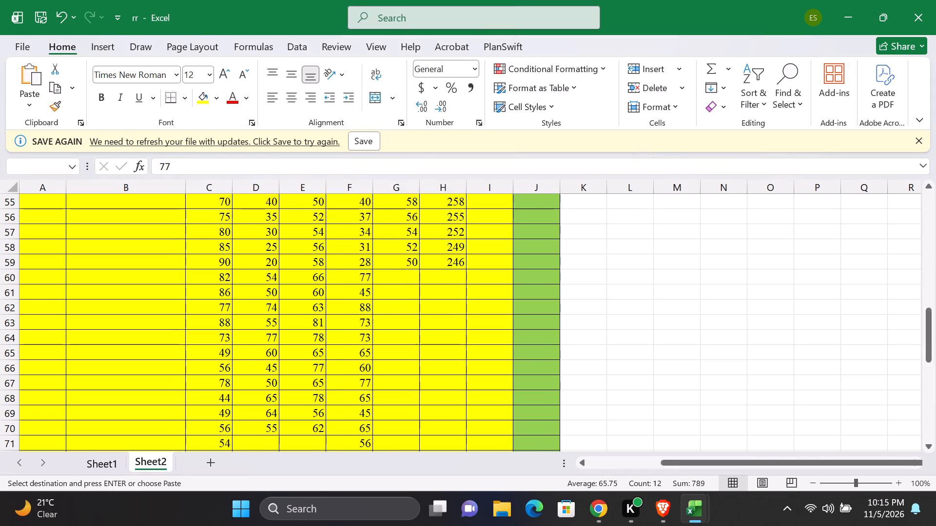
Copy the KIS marks in D5:D15 and paste them as values into the SSRE column starting at G60.
scroll(427, 324, down, 3)
scroll(426, 326, up, 3)
scroll(426, 327, down, 2)
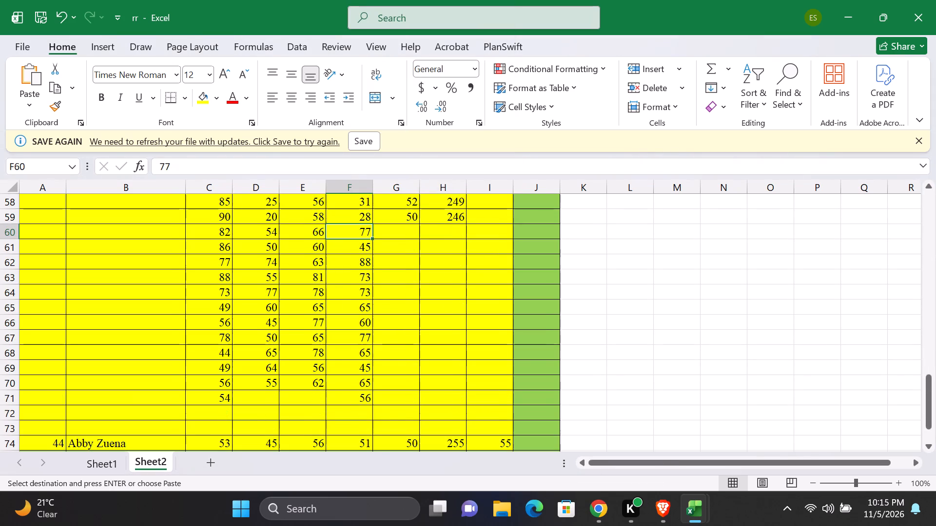
scroll(426, 327, up, 2)
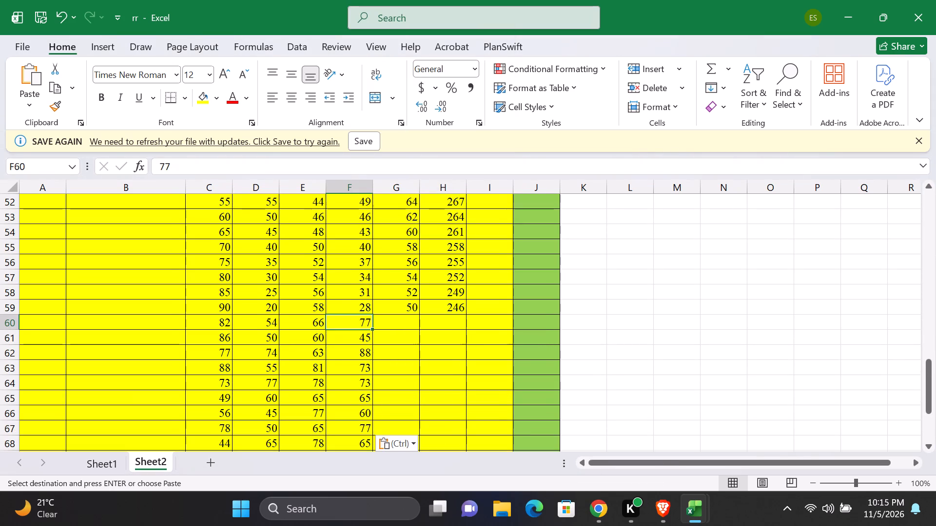
scroll(289, 292, up, 16)
scroll(290, 291, down, 3)
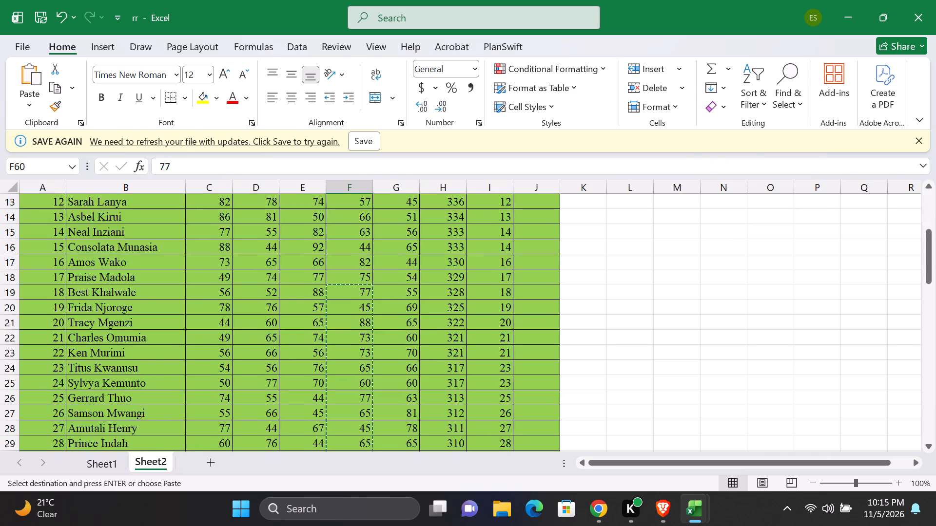
scroll(290, 290, up, 5)
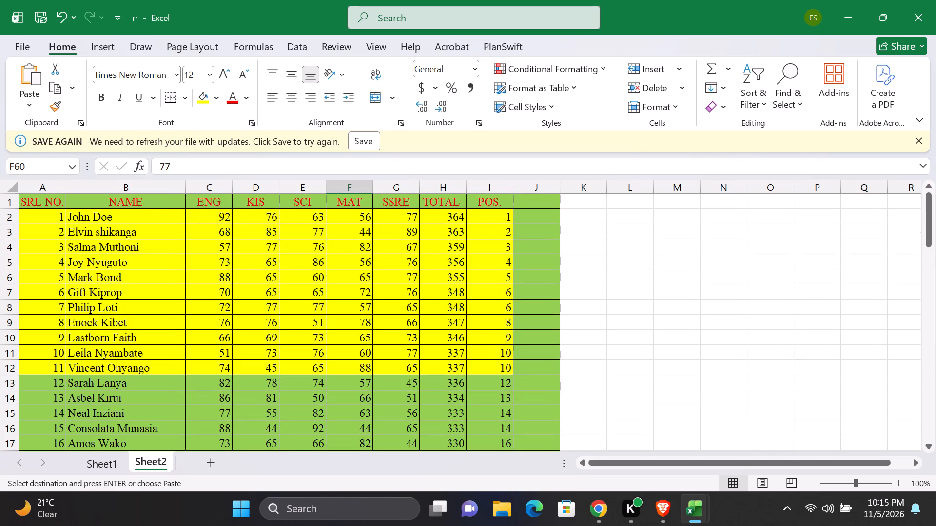
drag(266, 259, 264, 413)
right_click(264, 386)
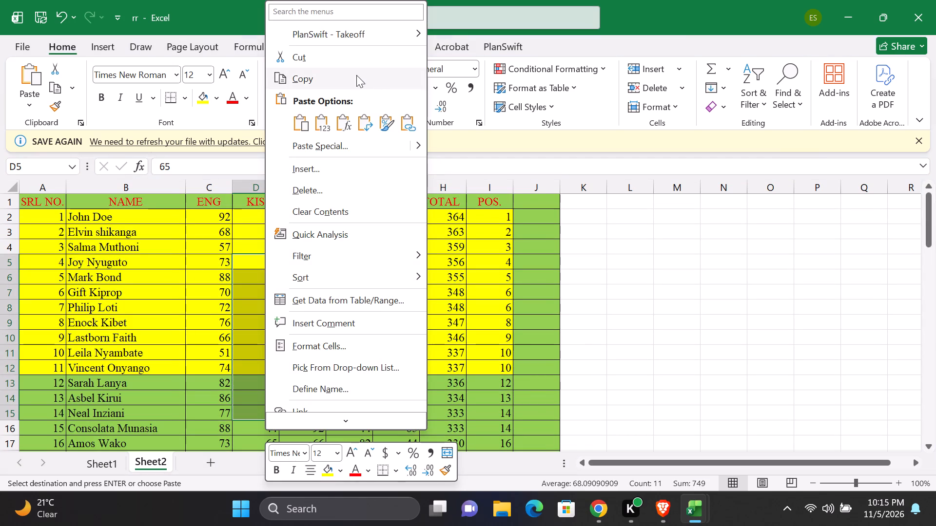
click(355, 75)
scroll(381, 350, down, 19)
scroll(379, 353, up, 1)
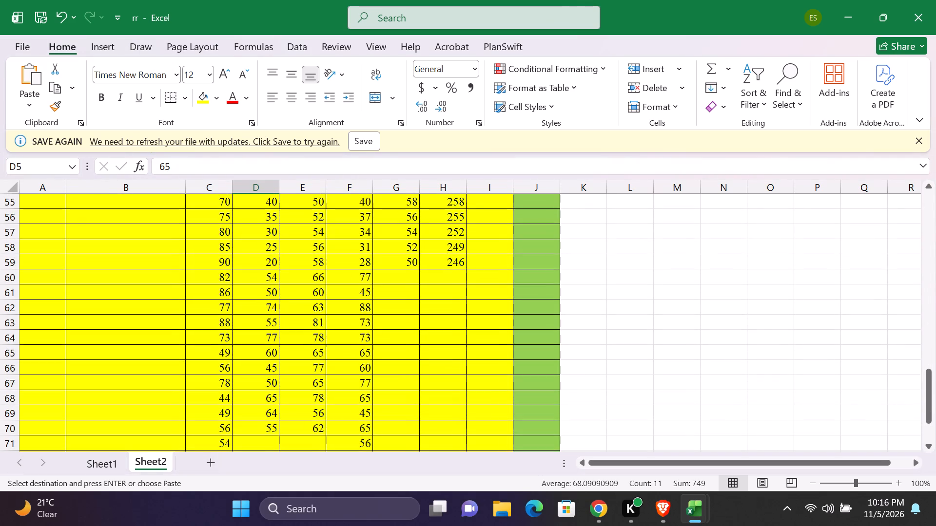
click(407, 277)
right_click(407, 277)
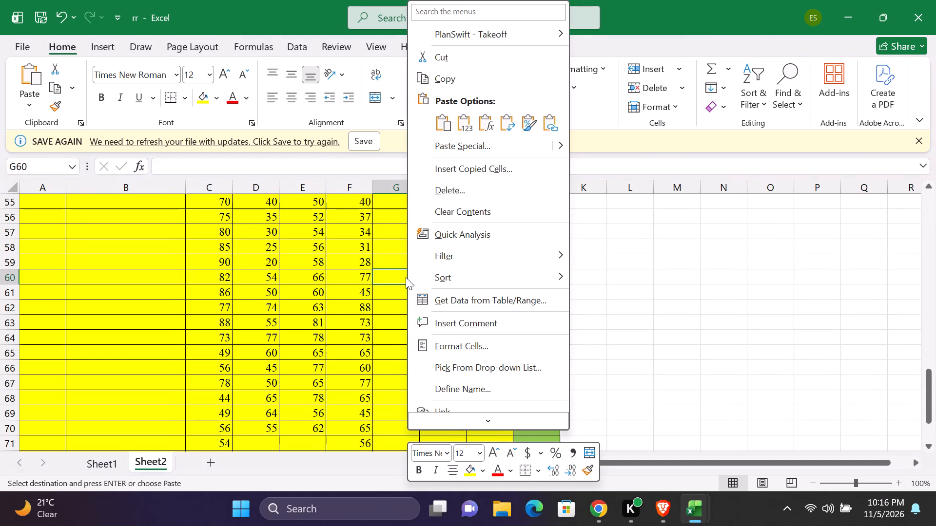
click(467, 126)
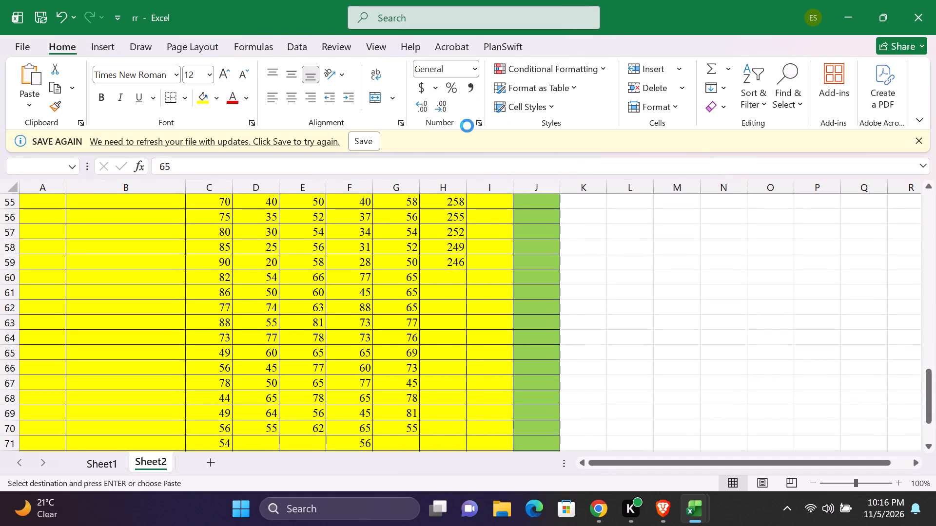
Clear the surplus marks from cells C71:G72 below the pasted values.
scroll(402, 369, down, 4)
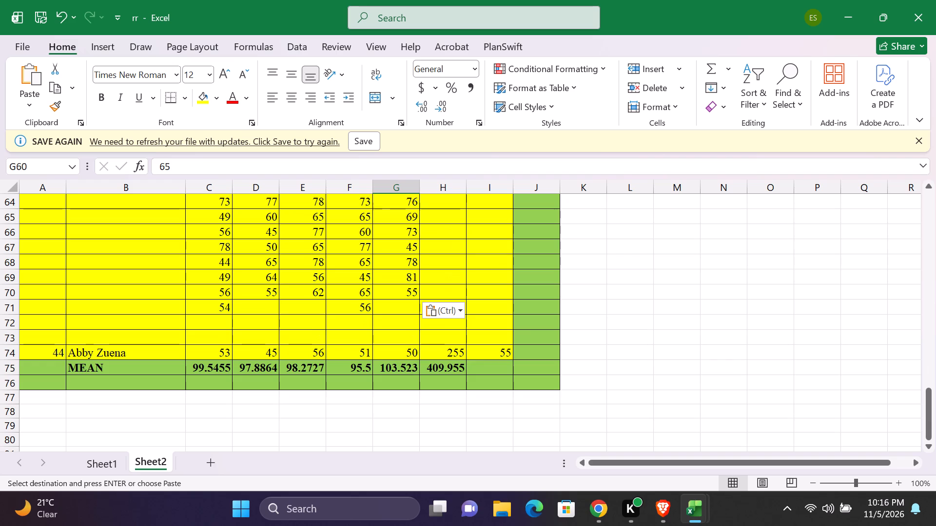
drag(197, 306, 402, 319)
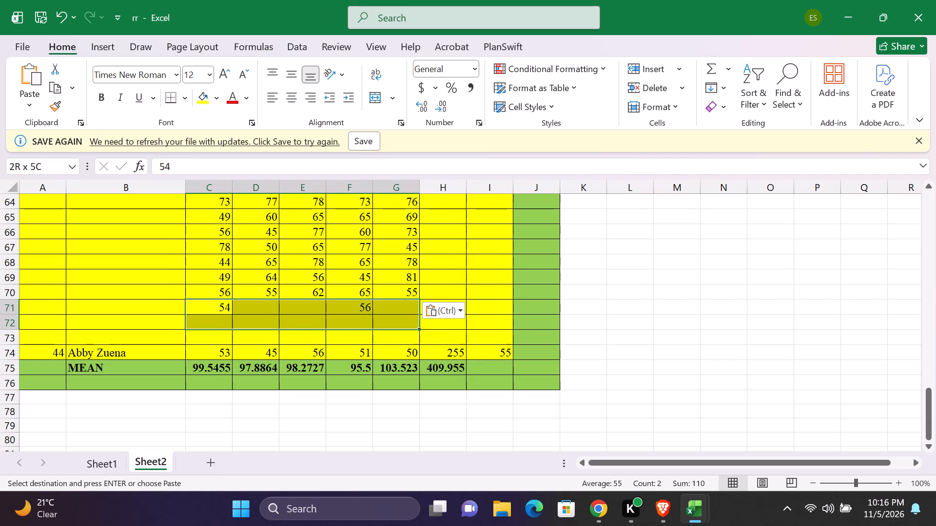
drag(402, 319, 403, 319)
right_click(390, 312)
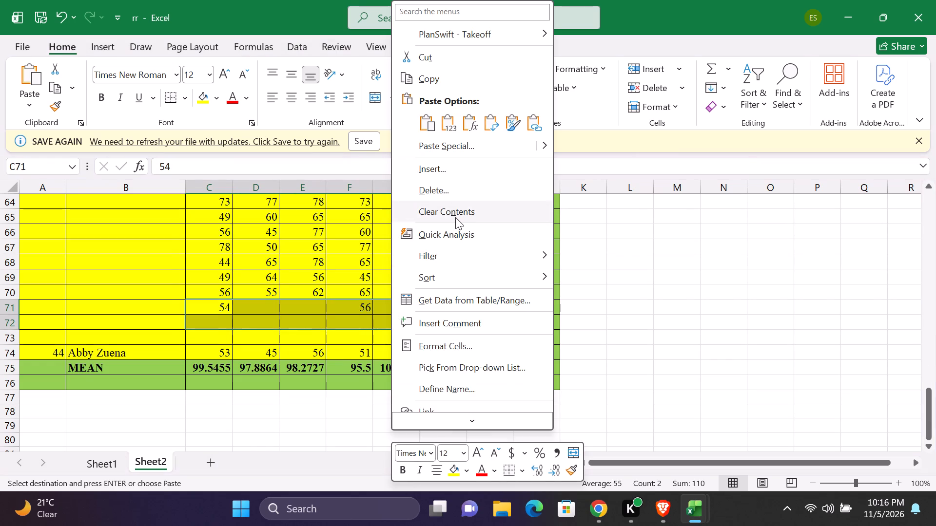
click(456, 214)
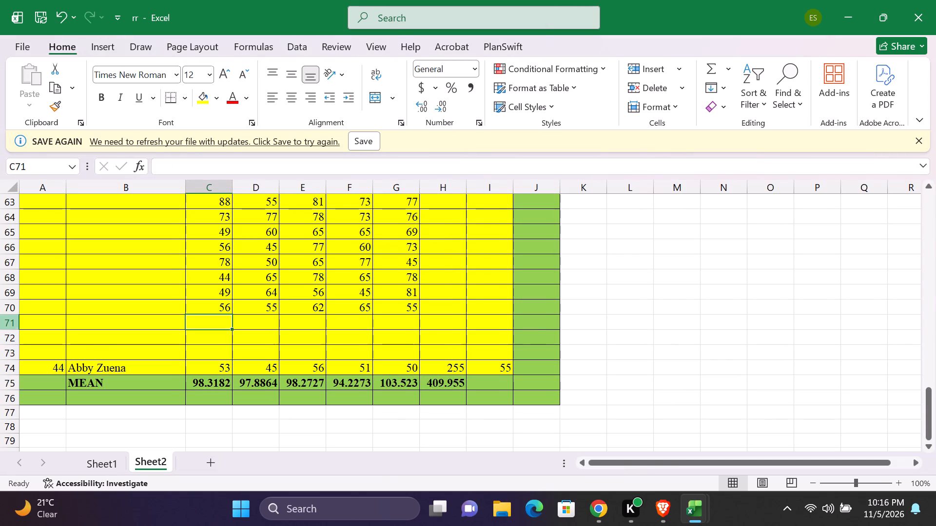
Delete the empty rows 71 to 73 above the last student's row.
drag(12, 319, 18, 343)
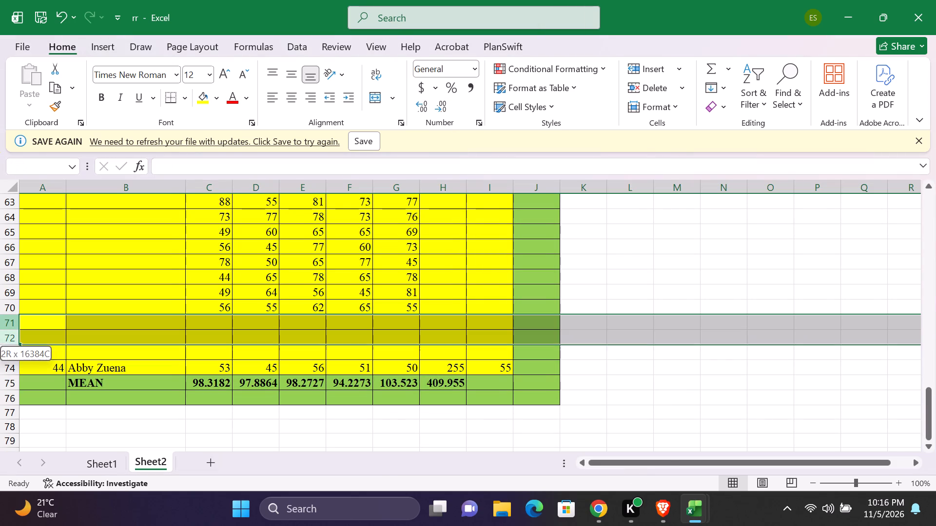
drag(18, 343, 20, 349)
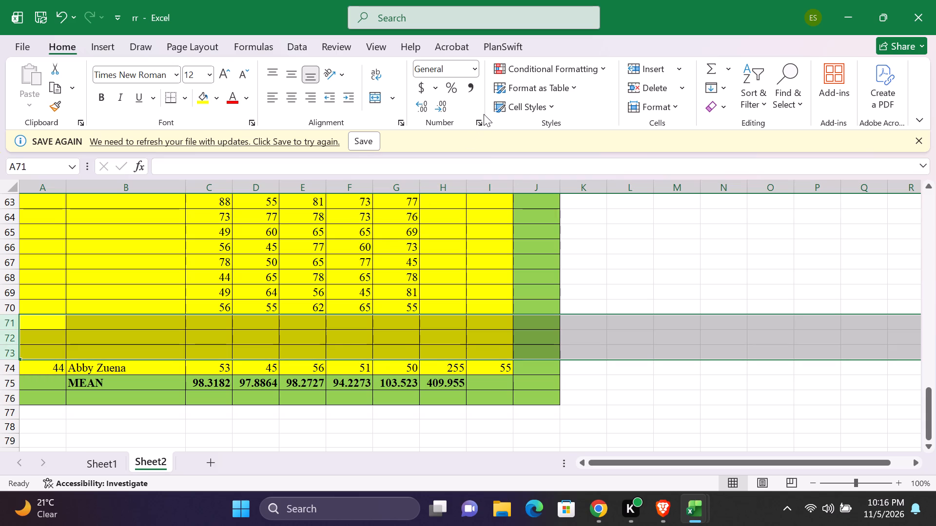
click(654, 89)
click(366, 387)
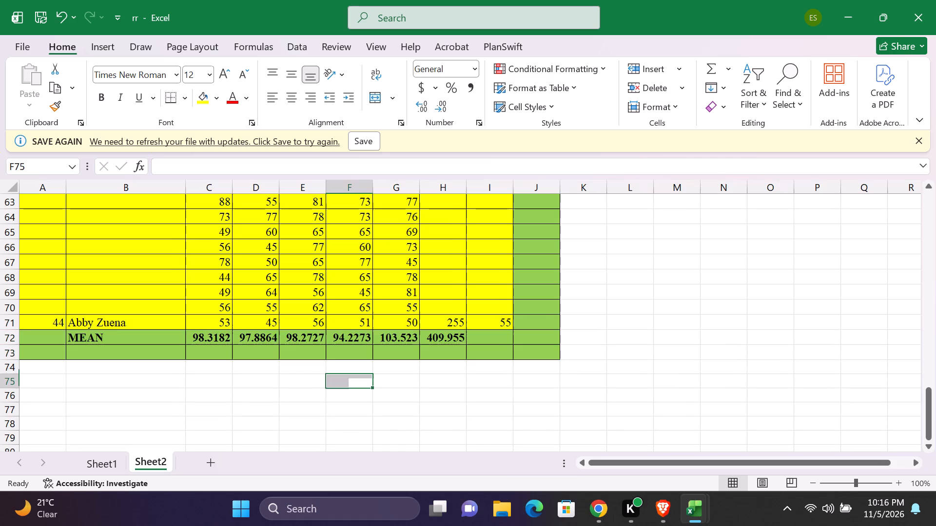
Extend the student number series from A41:A44 down column A to A71, ending at 70.
scroll(360, 375, up, 12)
scroll(366, 375, down, 3)
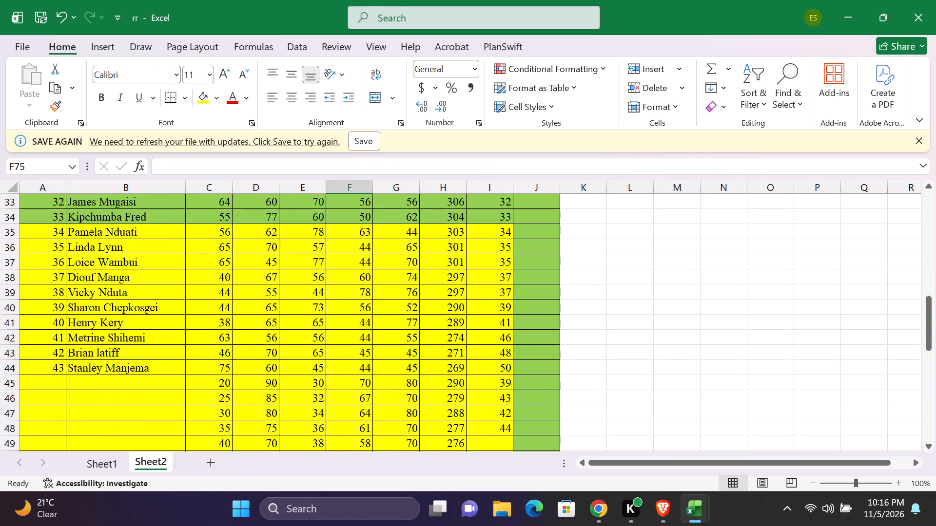
scroll(366, 375, down, 1)
drag(51, 234, 51, 234)
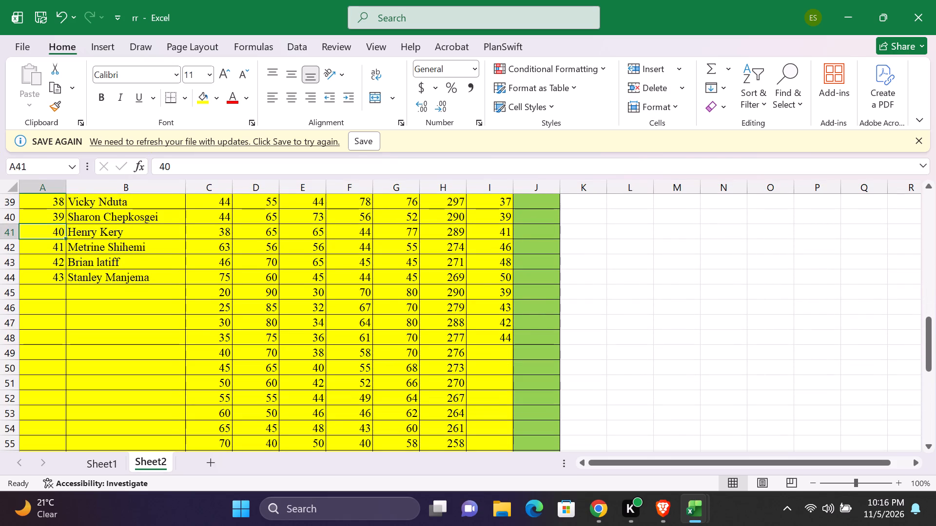
drag(51, 234, 61, 273)
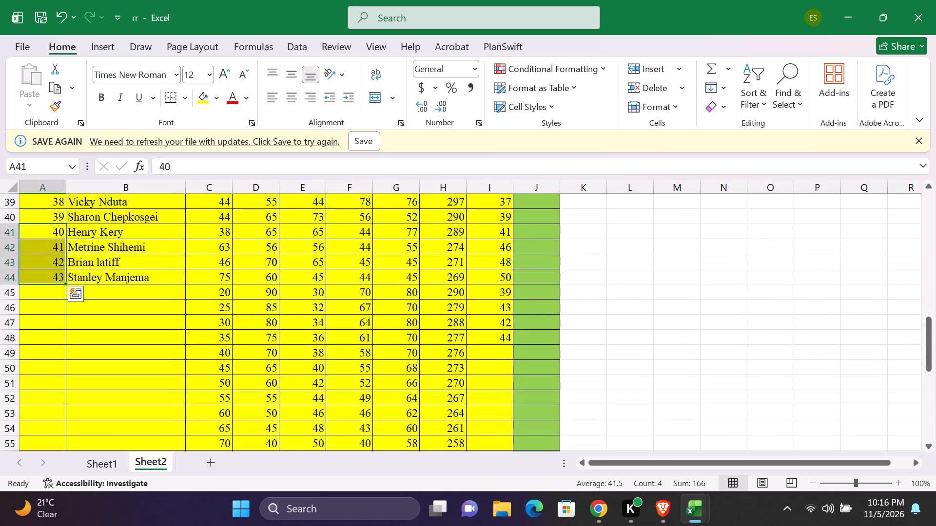
drag(66, 281, 73, 408)
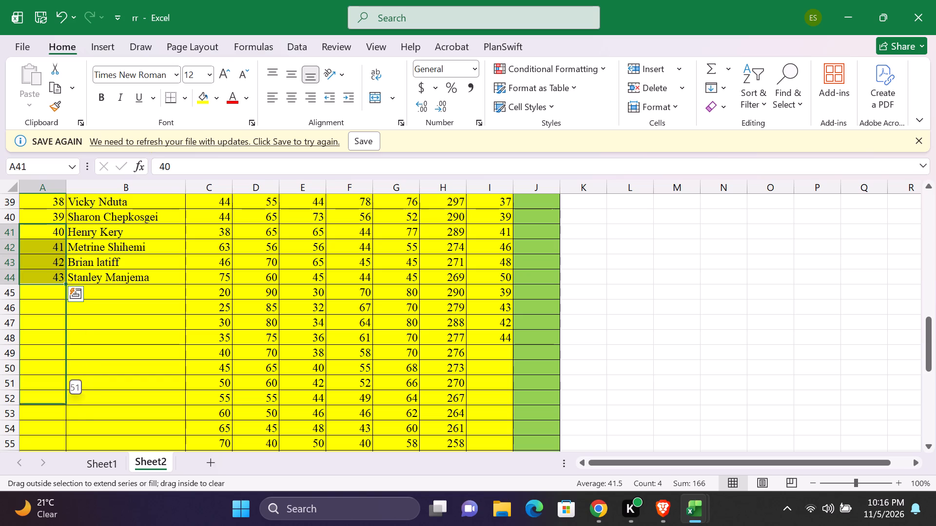
drag(73, 408, 69, 455)
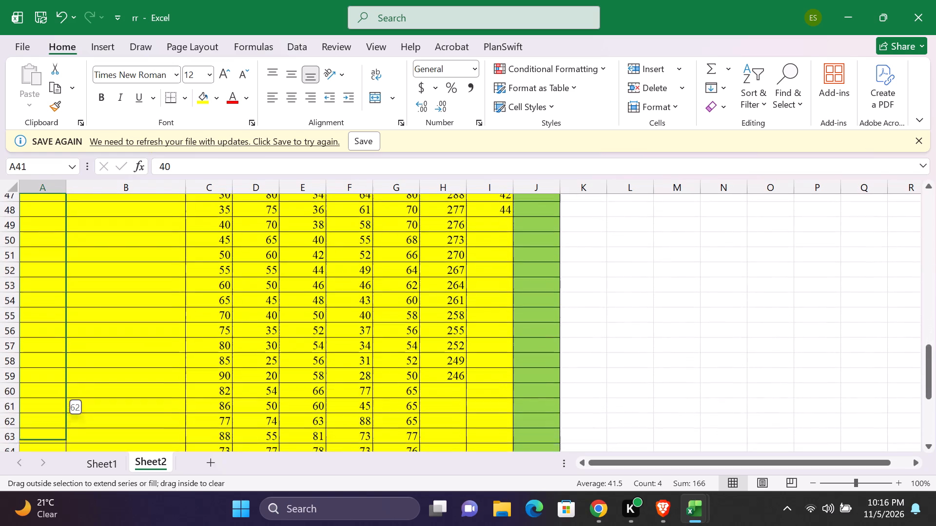
drag(69, 455, 66, 406)
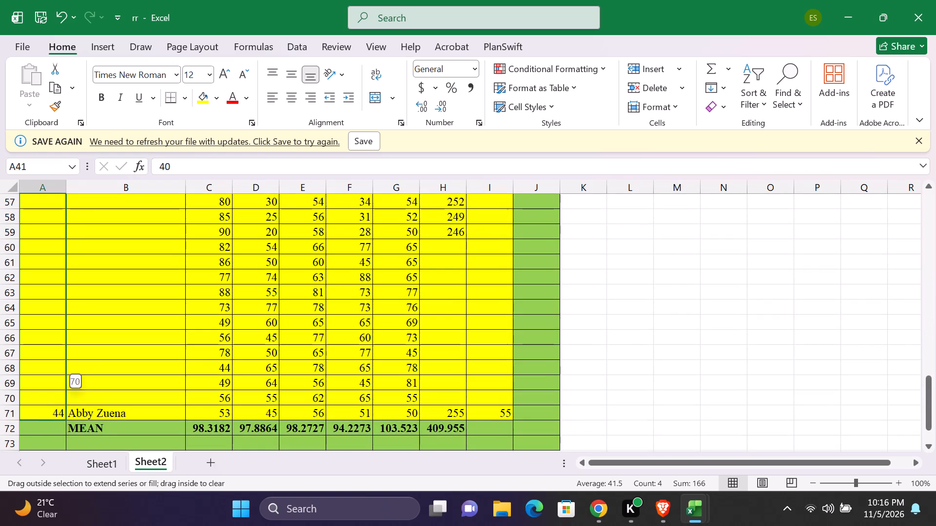
drag(66, 406, 65, 420)
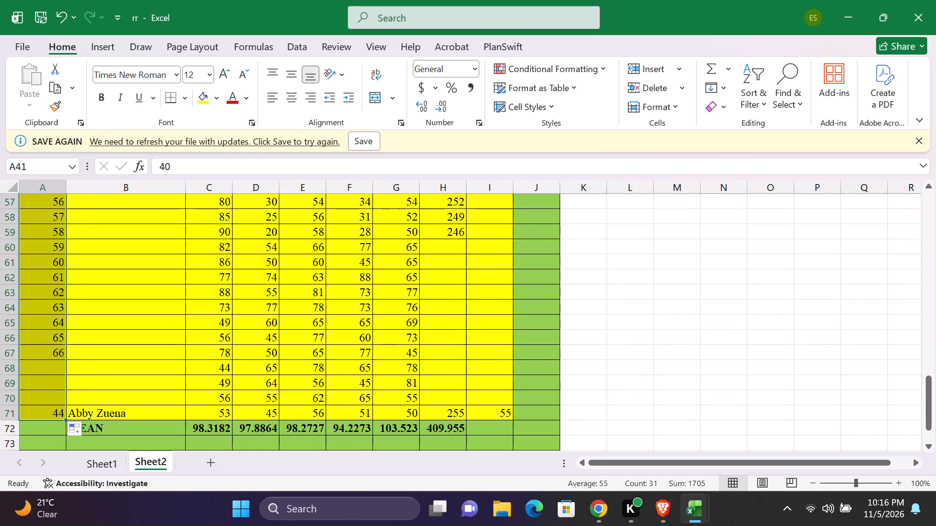
click(165, 350)
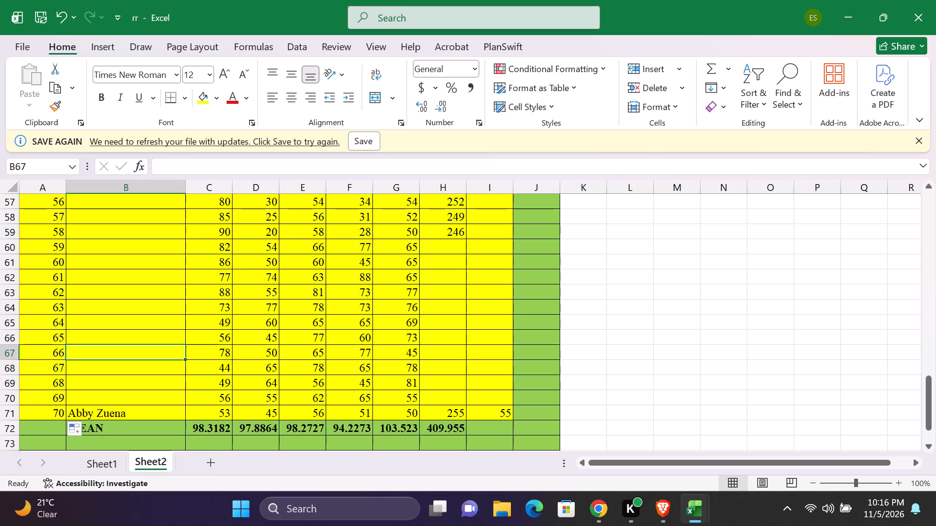
Fill the SUM total formula from H59 down column H to H71.
scroll(463, 312, up, 6)
scroll(460, 321, down, 5)
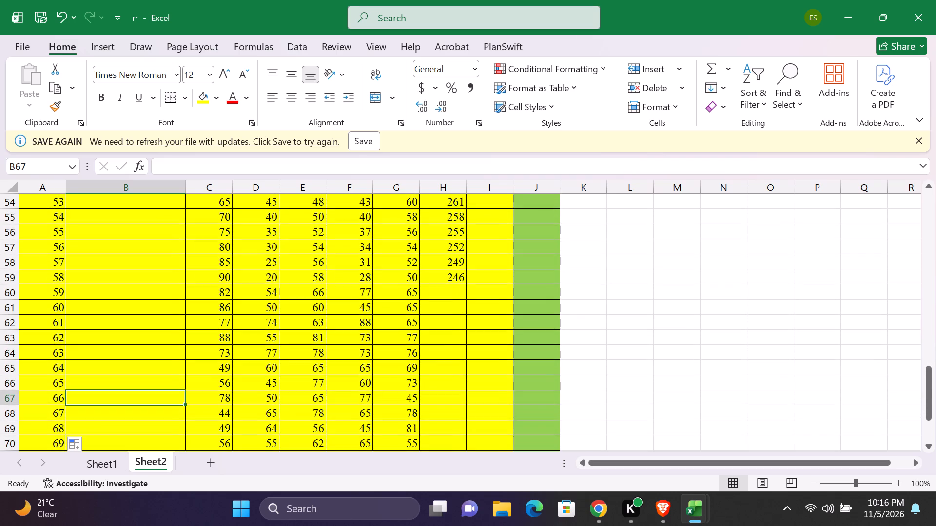
click(457, 281)
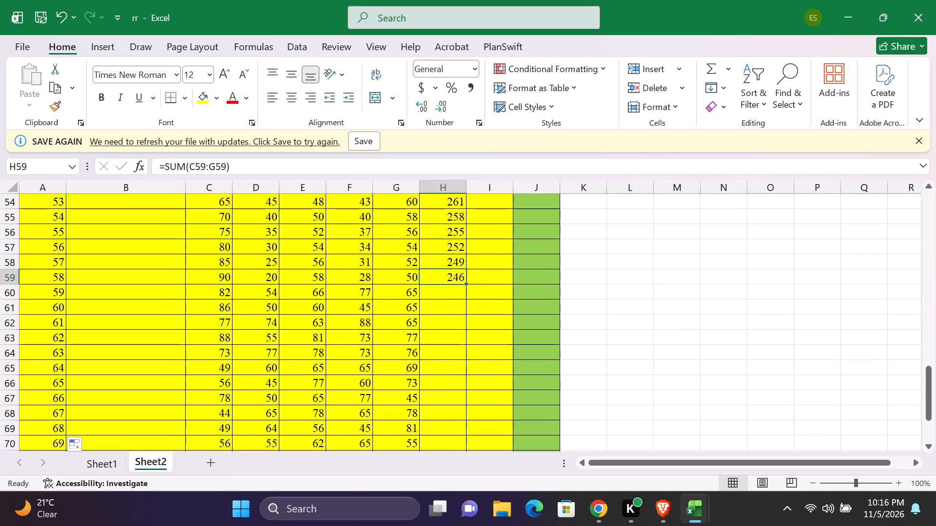
drag(466, 283, 445, 398)
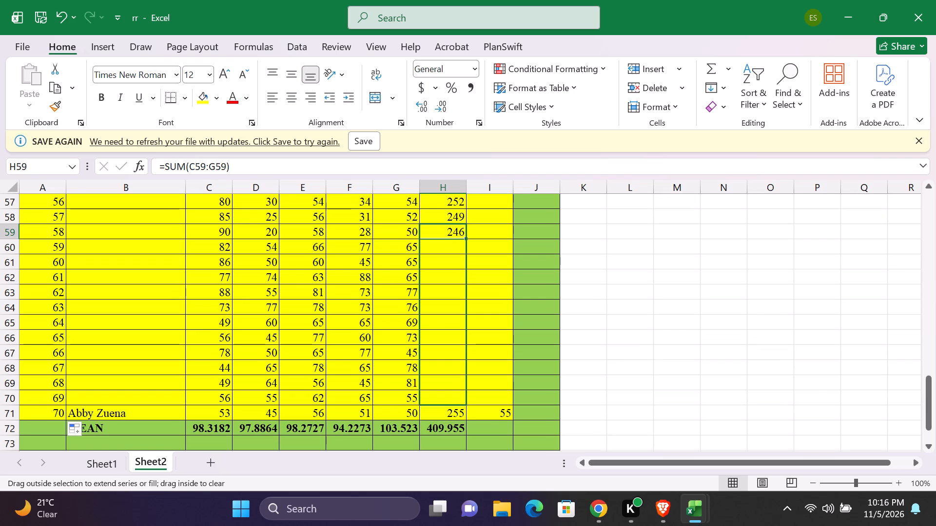
drag(445, 398, 450, 415)
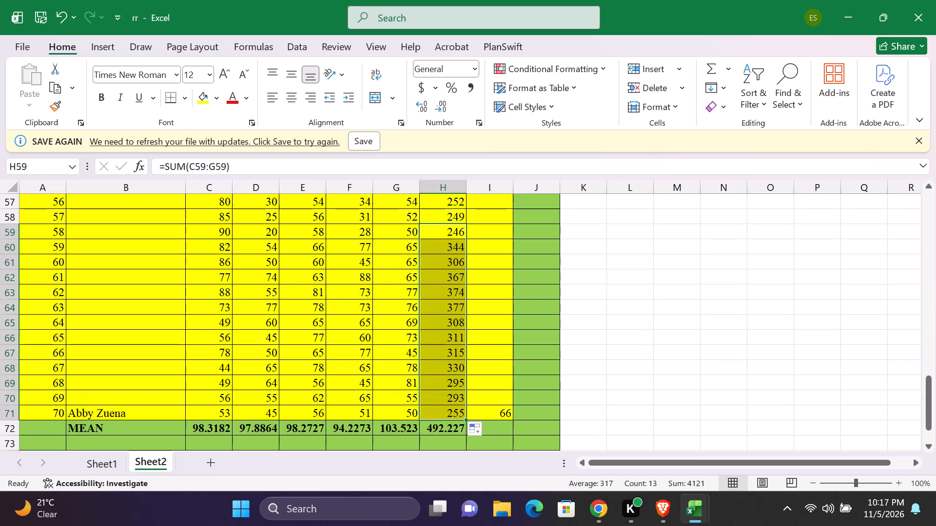
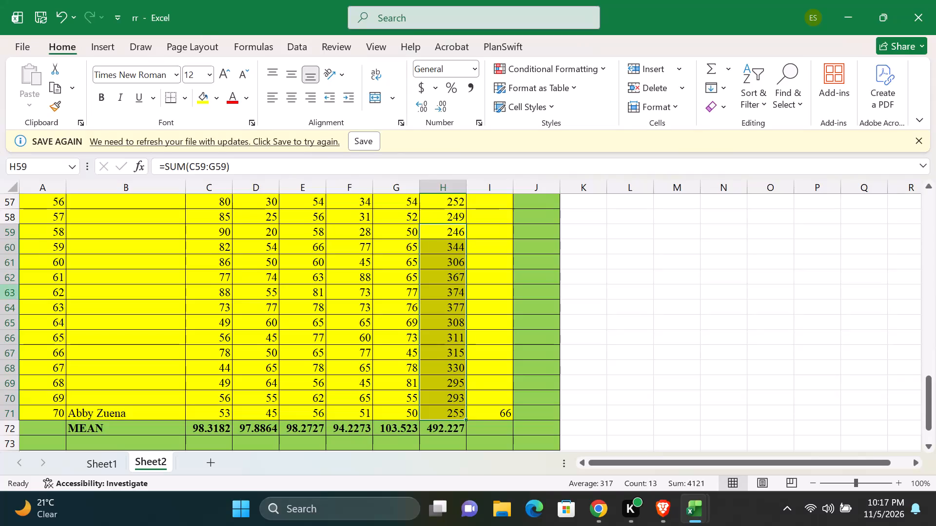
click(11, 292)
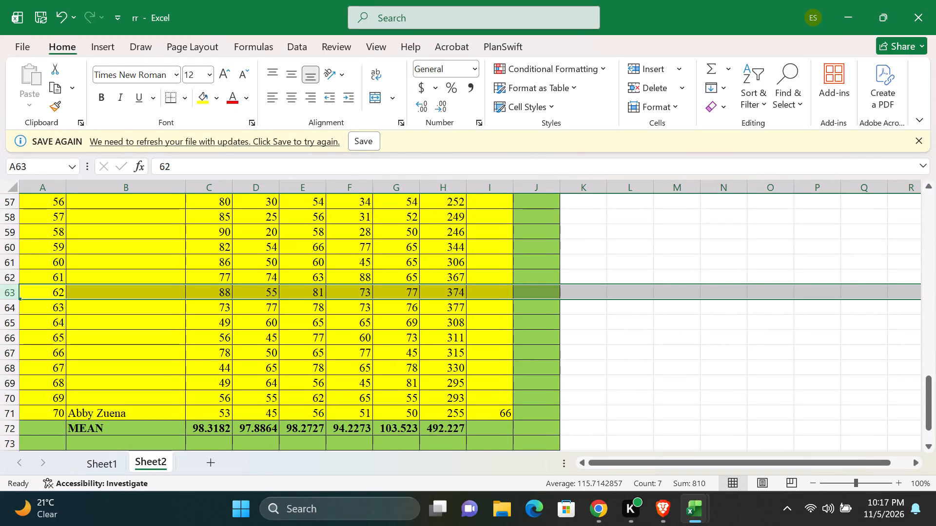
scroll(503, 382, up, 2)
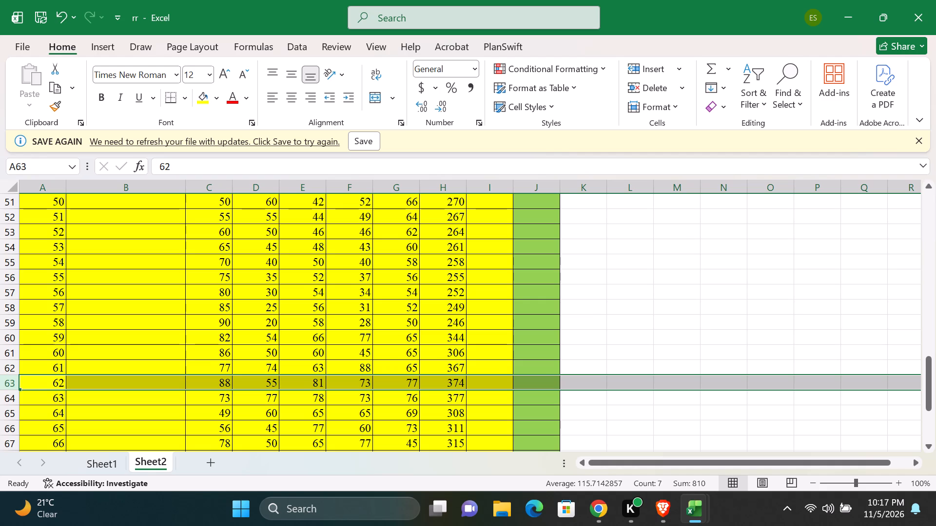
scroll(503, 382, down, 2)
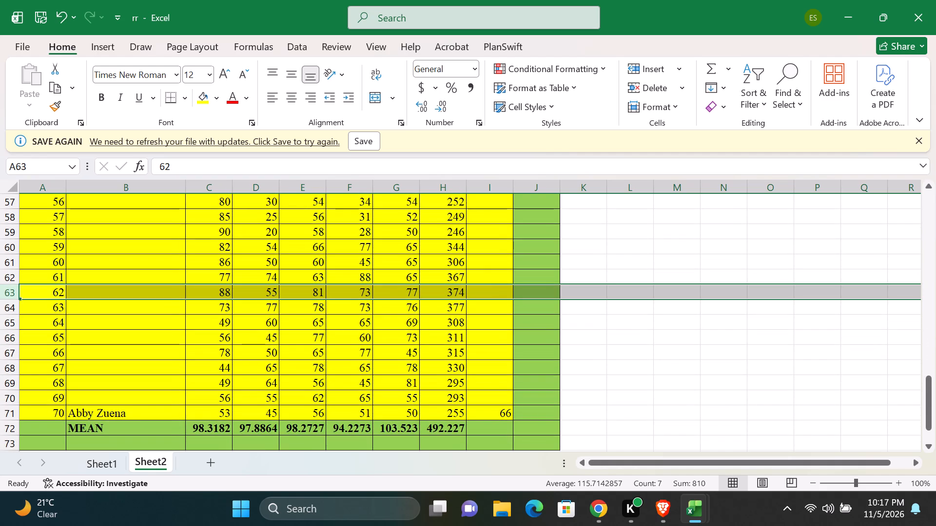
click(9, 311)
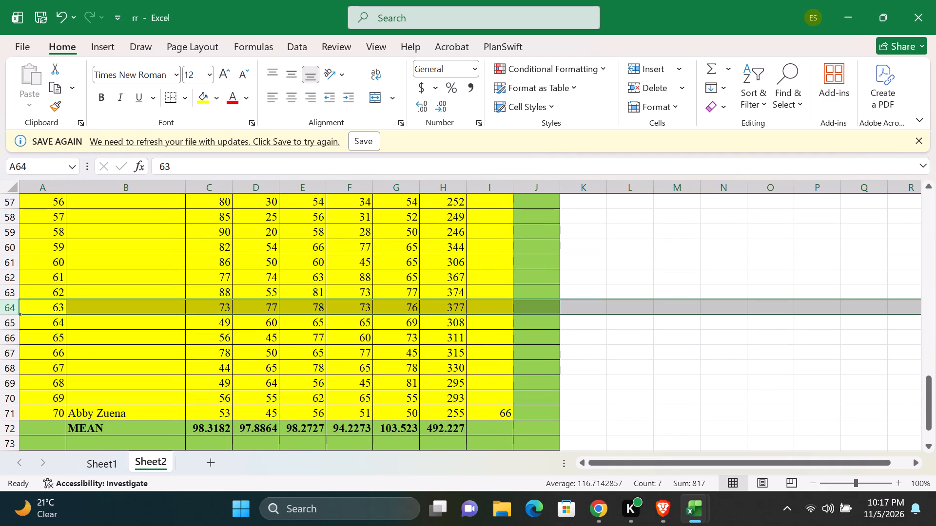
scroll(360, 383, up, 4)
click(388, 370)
Copy only the surname from the student name in B42 and paste it into the empty name cell B45.
scroll(172, 340, up, 2)
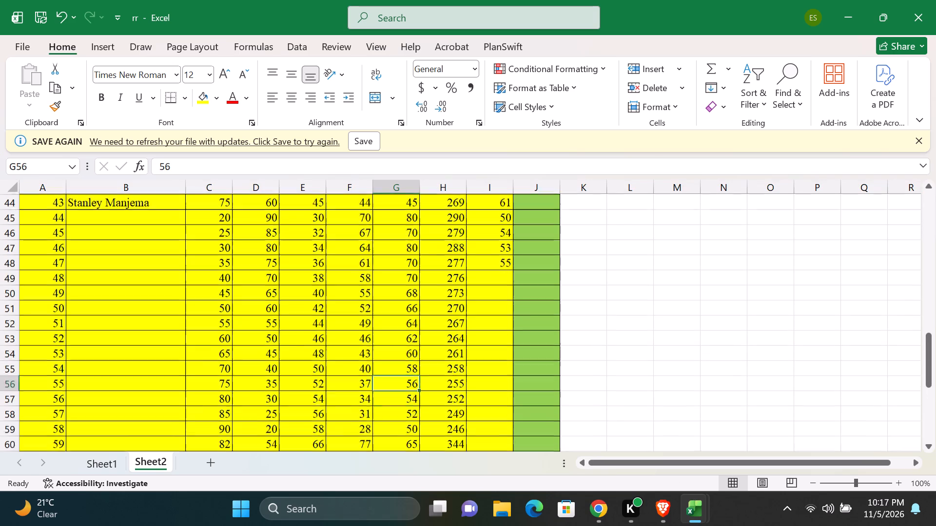
scroll(172, 340, up, 4)
scroll(174, 333, down, 4)
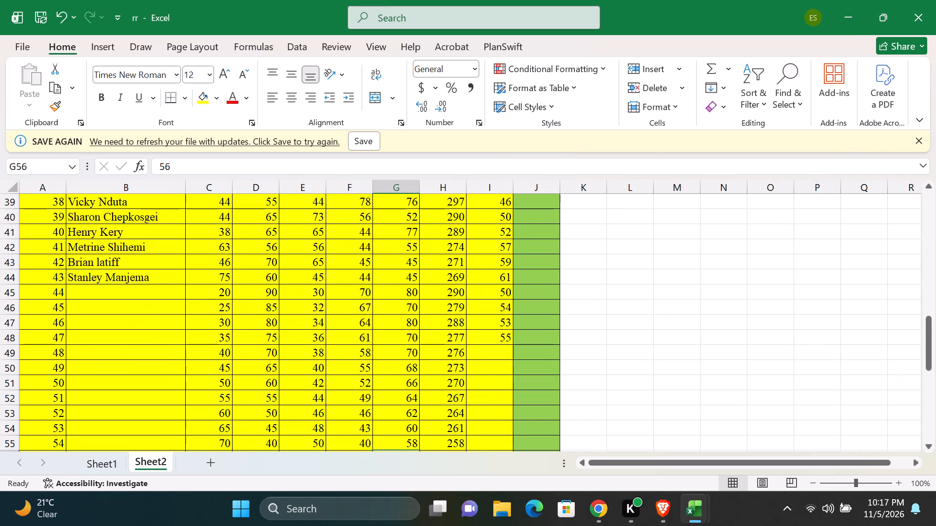
click(102, 294)
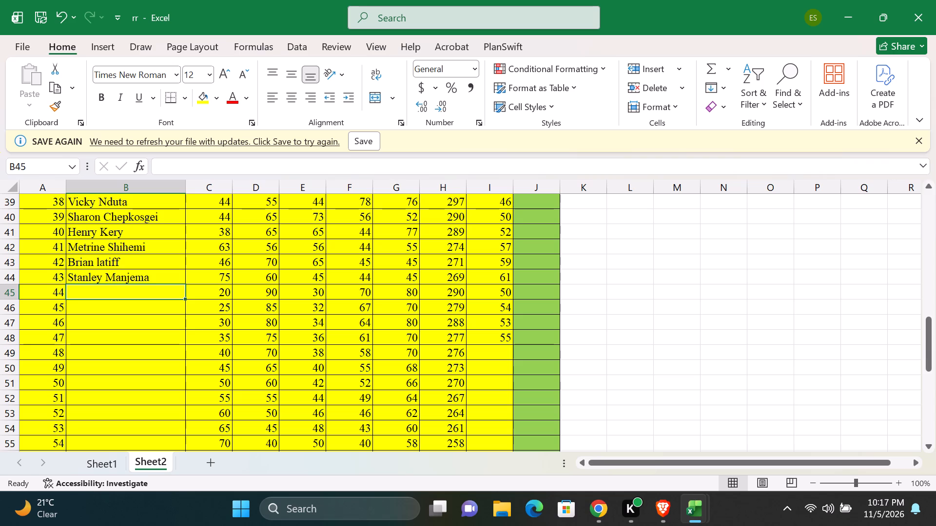
double_click(113, 246)
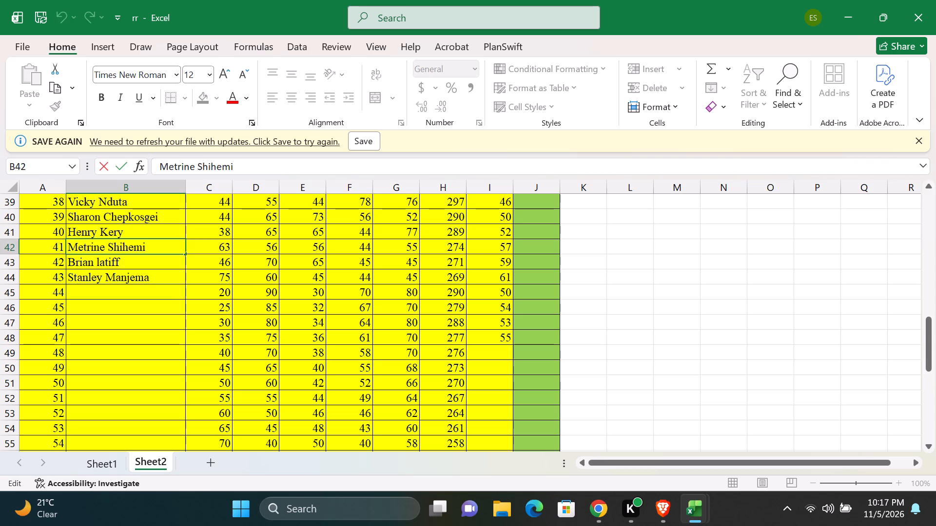
drag(107, 244, 165, 247)
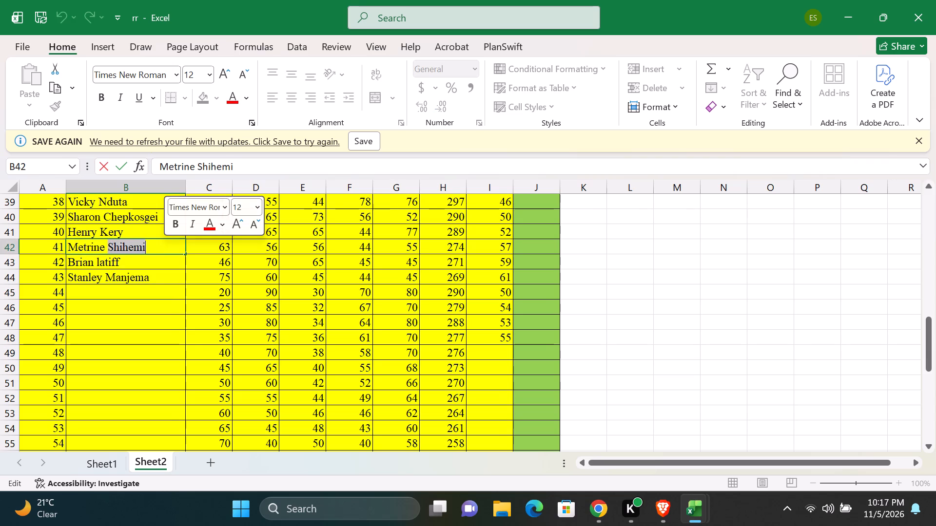
right_click(149, 246)
click(201, 274)
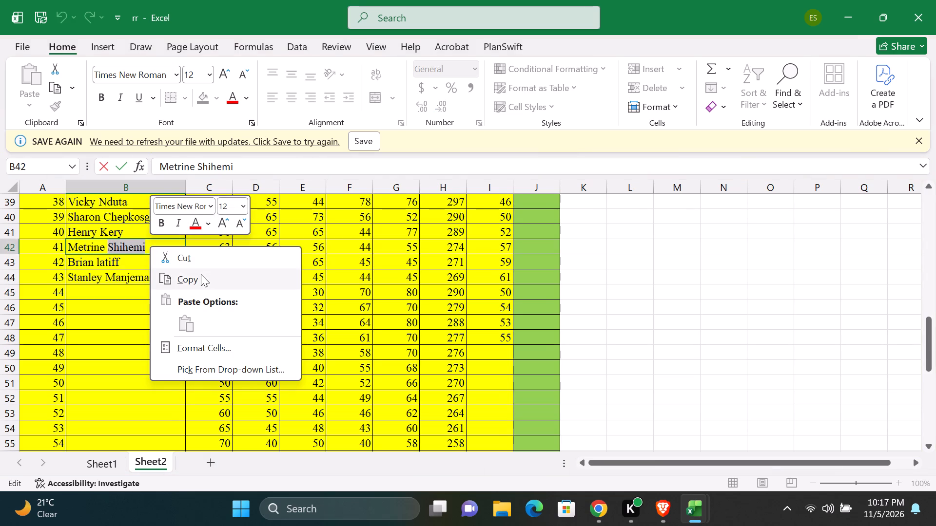
click(73, 291)
right_click(73, 291)
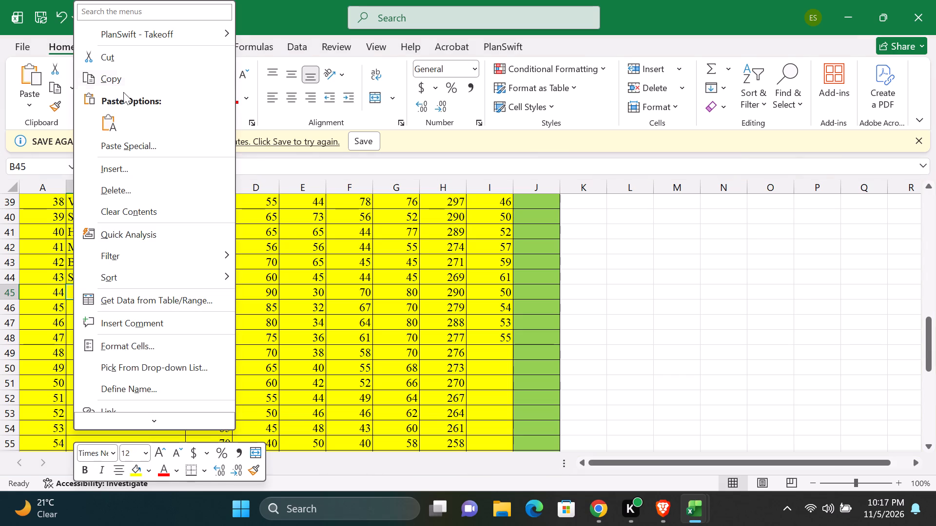
click(106, 130)
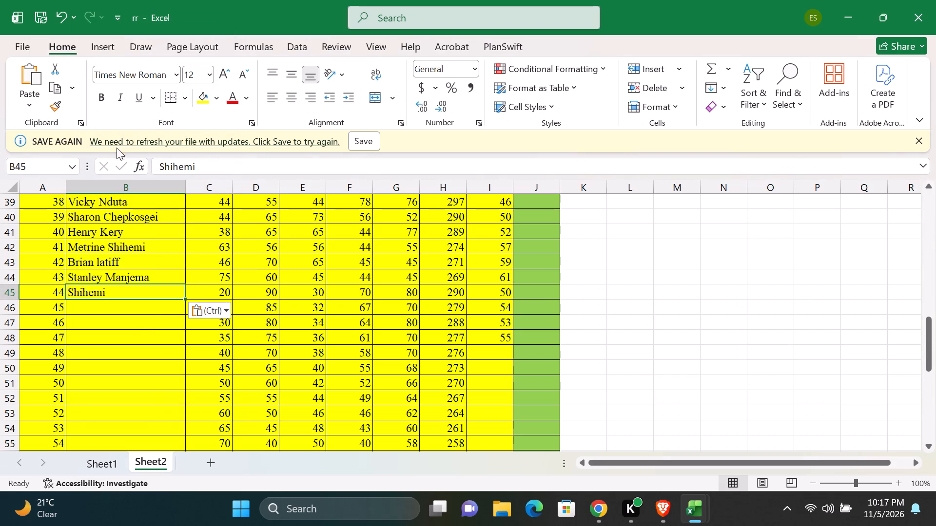
Copy the first name from B44 and append it after a space to the surname in B45.
click(113, 277)
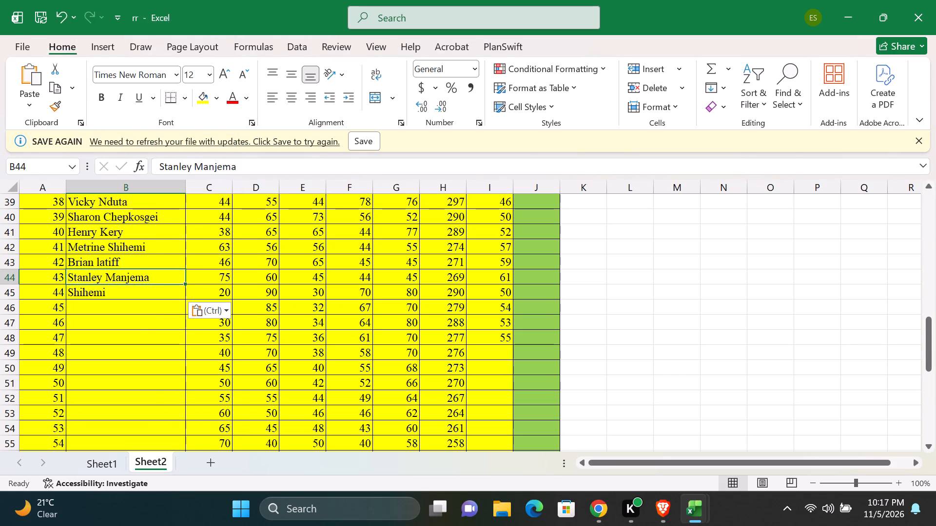
double_click(105, 280)
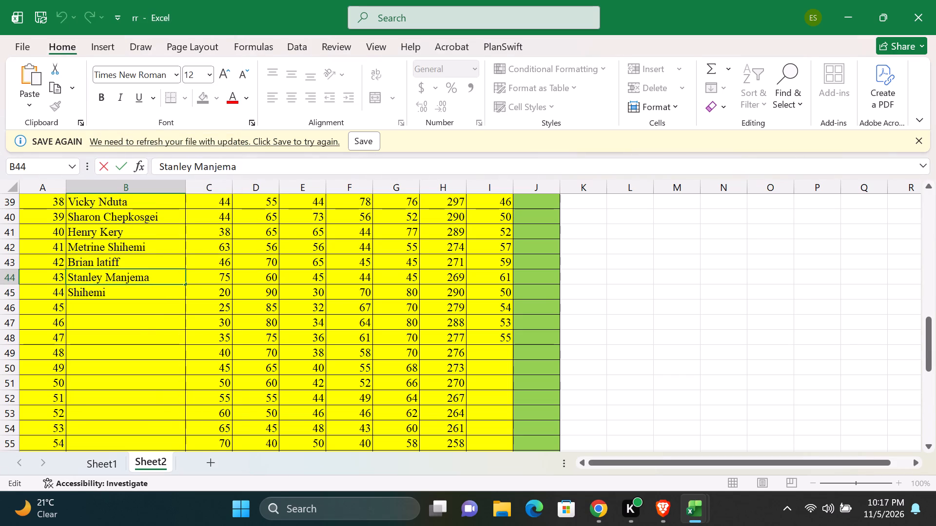
drag(104, 276, 66, 279)
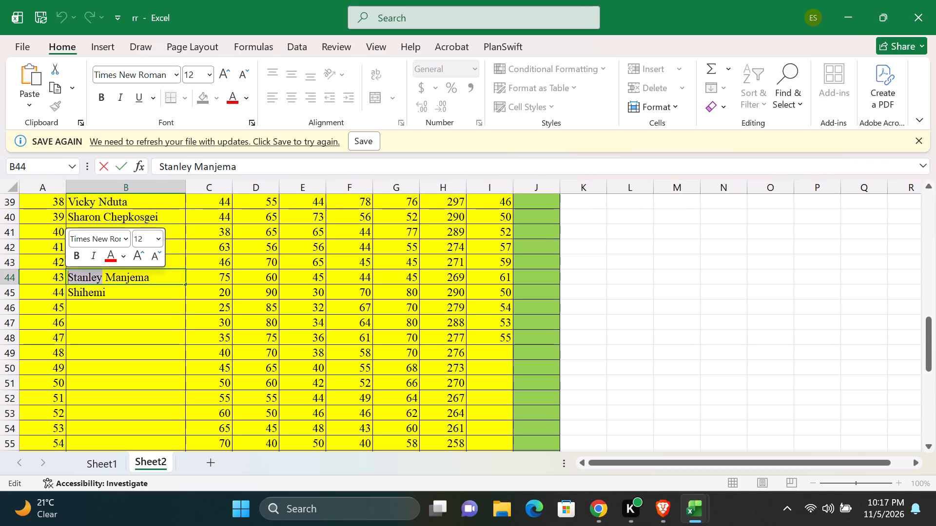
right_click(88, 275)
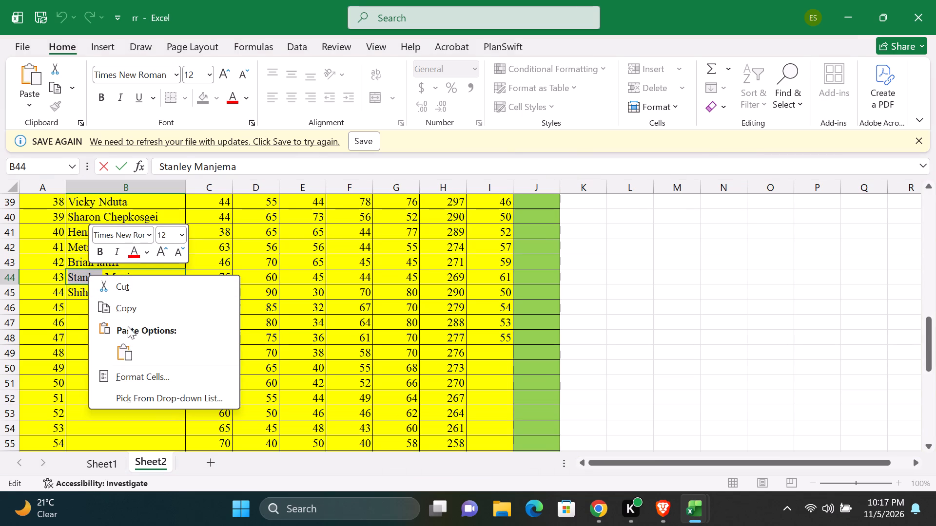
click(134, 301)
click(127, 286)
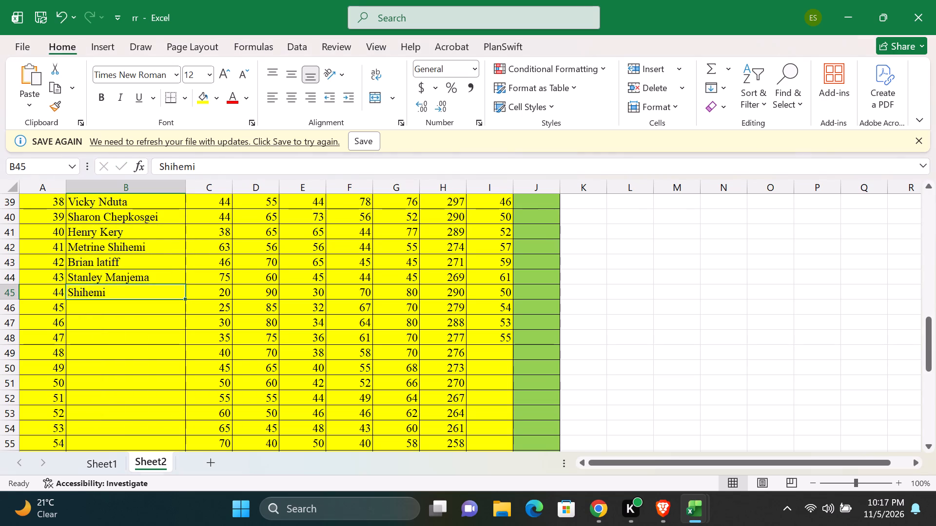
double_click(126, 287)
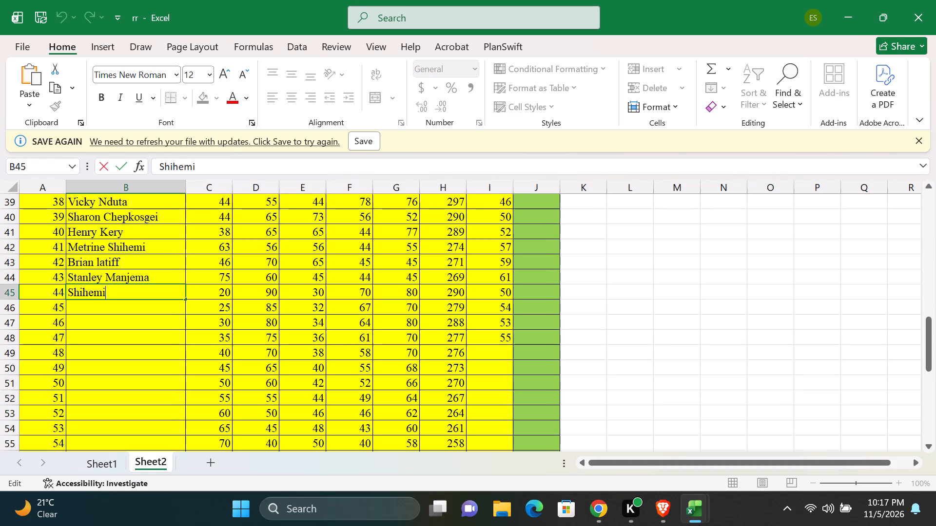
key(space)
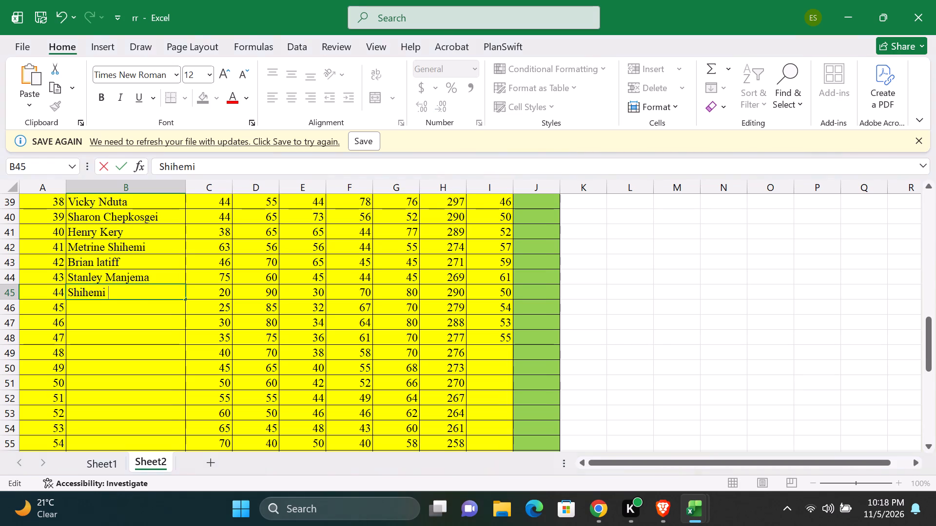
key(ctrl+v)
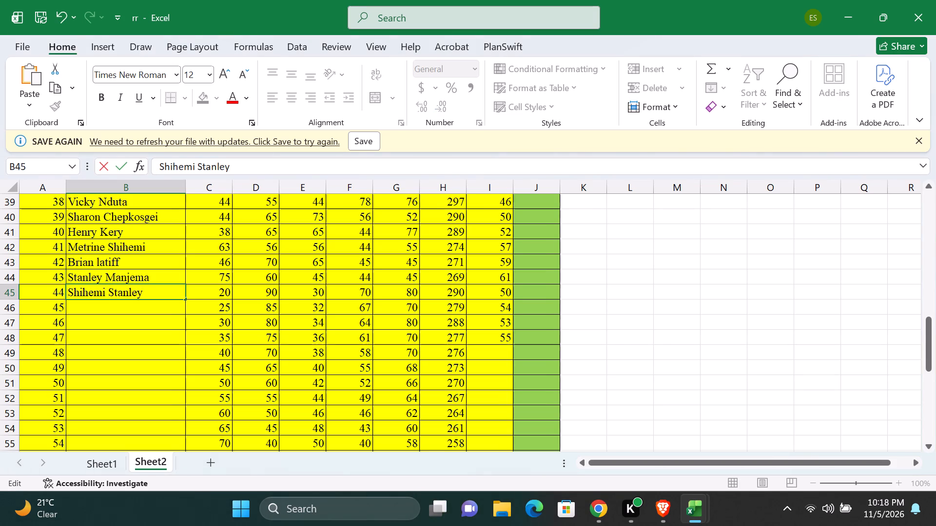
click(123, 341)
Enter full names for students 45 and 46 in the empty name cells B46 and B47.
click(114, 310)
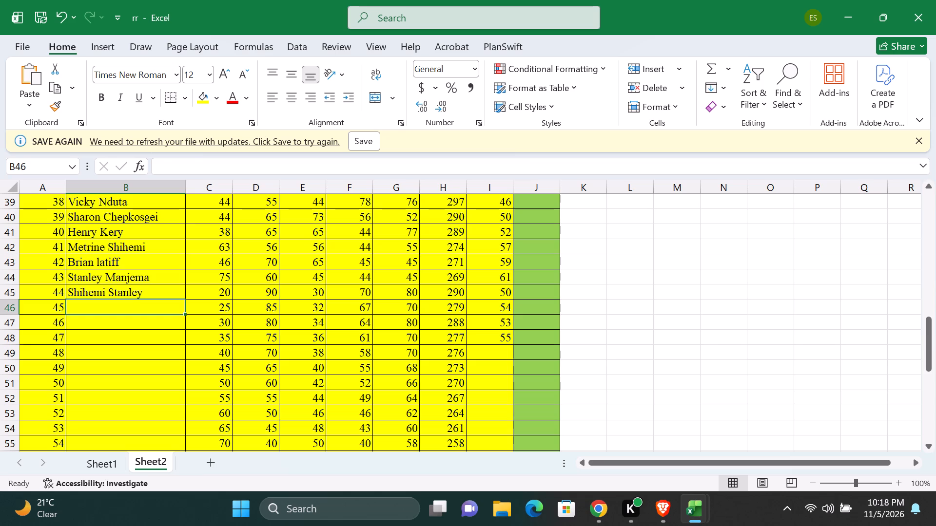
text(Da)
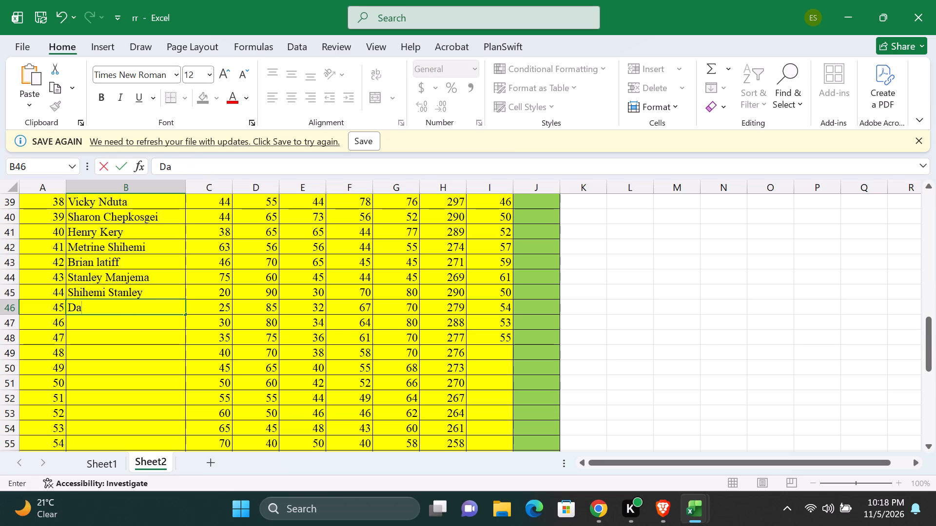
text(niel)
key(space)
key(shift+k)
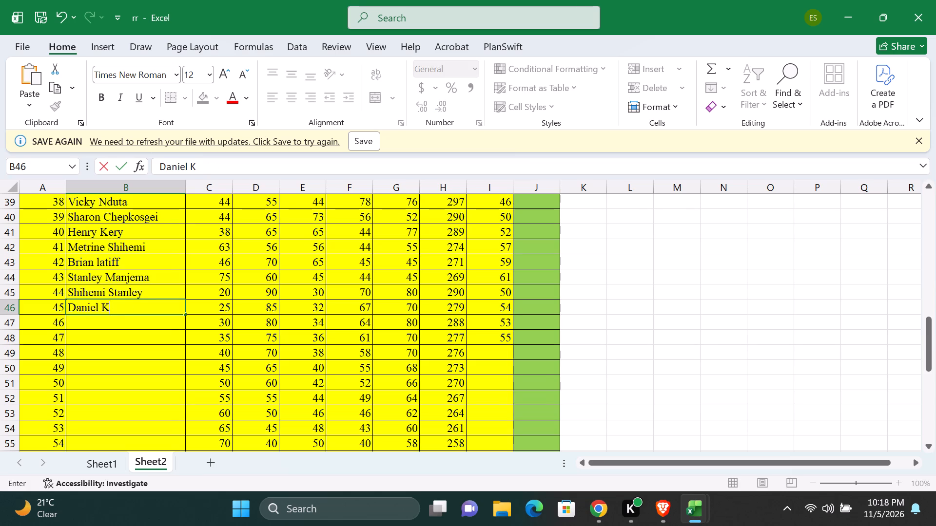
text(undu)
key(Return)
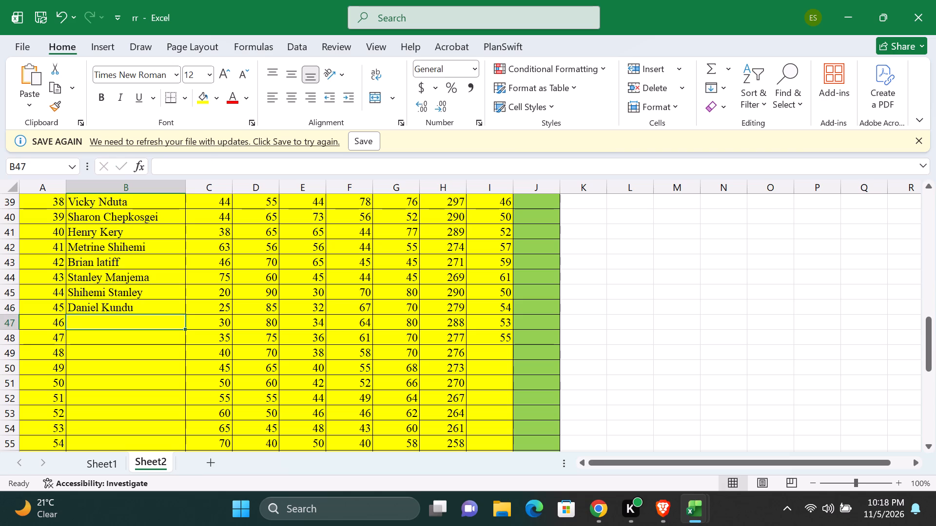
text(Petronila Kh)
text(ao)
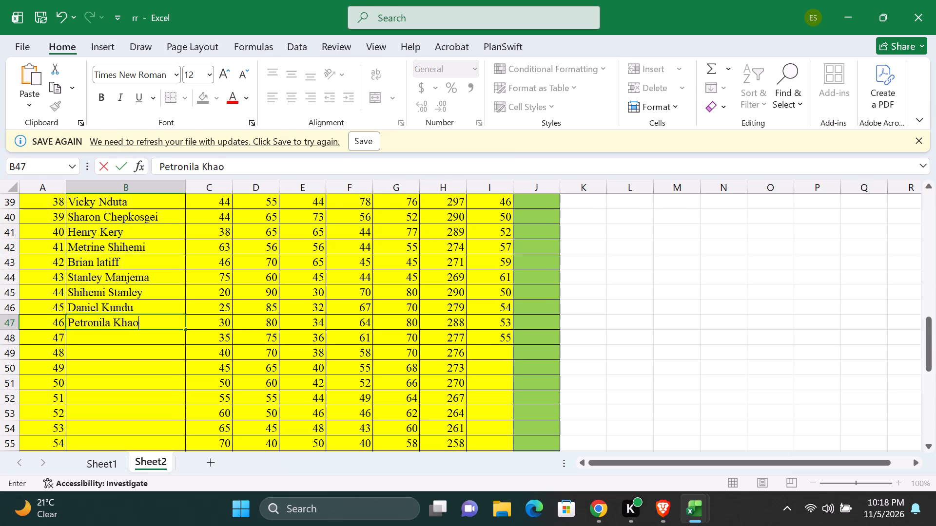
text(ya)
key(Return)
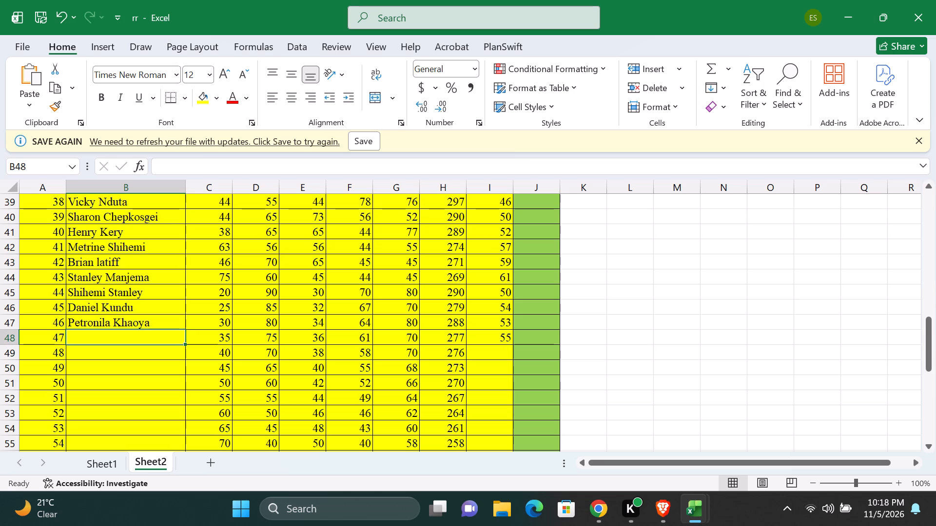
Enter full names for students 47 and 48 in the empty name cells B48 and B49.
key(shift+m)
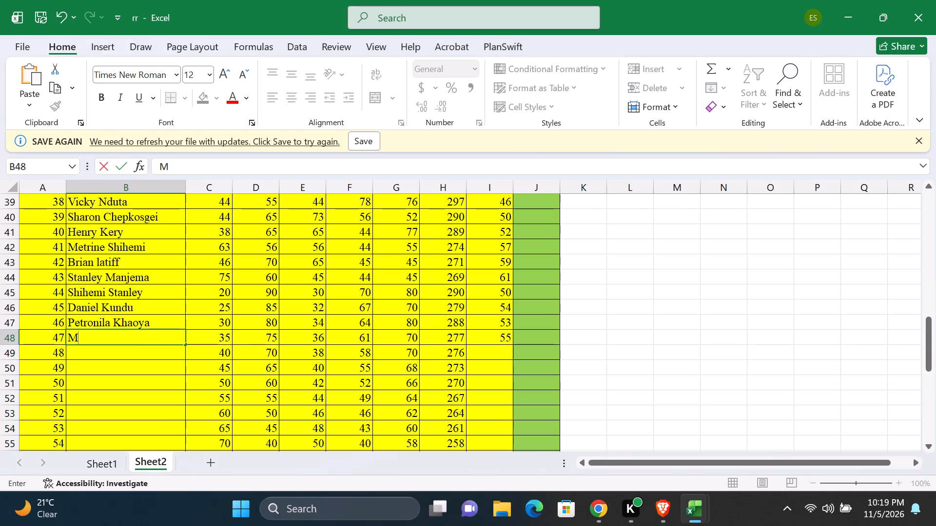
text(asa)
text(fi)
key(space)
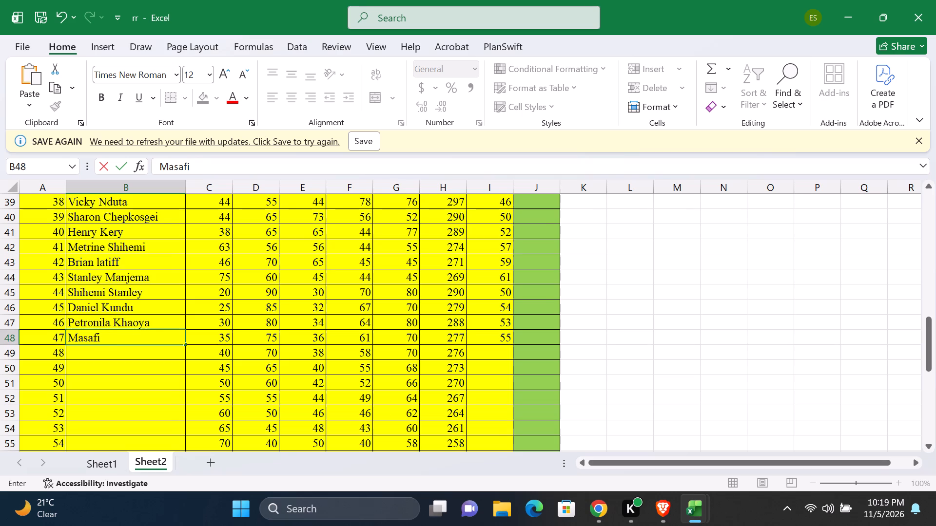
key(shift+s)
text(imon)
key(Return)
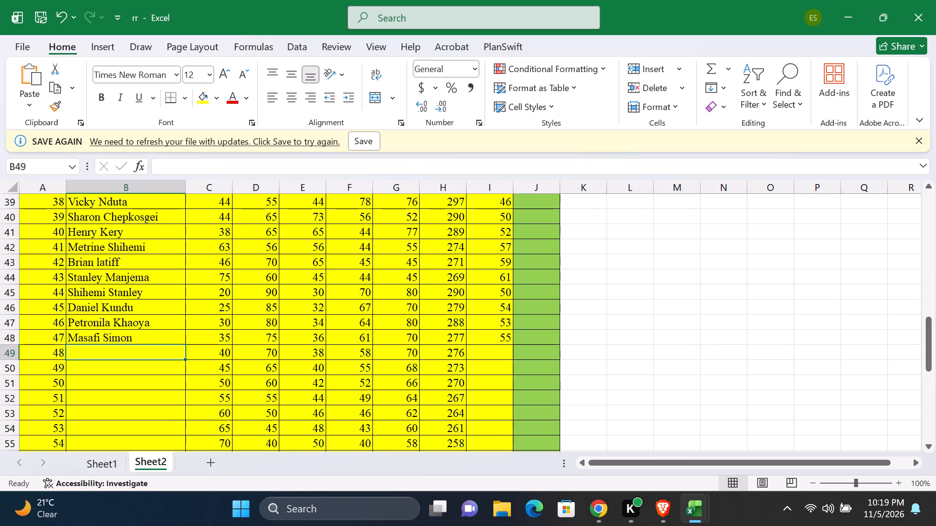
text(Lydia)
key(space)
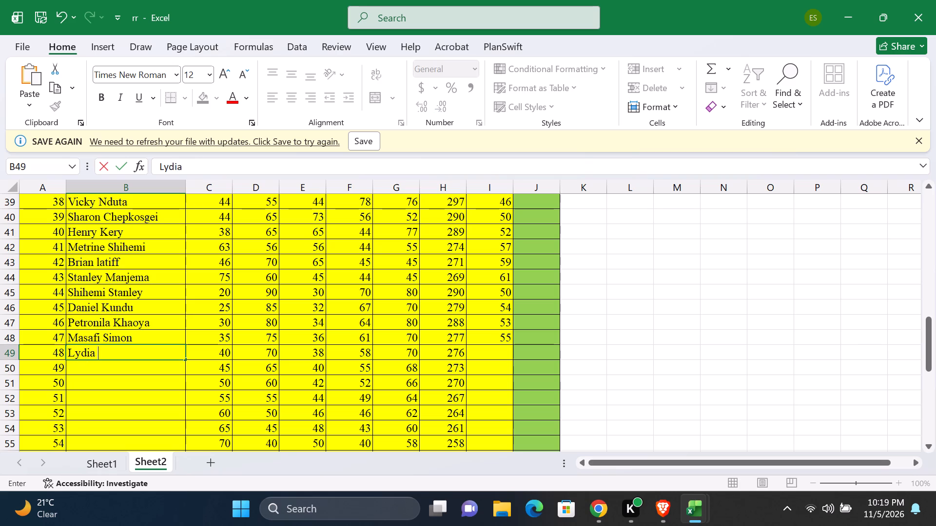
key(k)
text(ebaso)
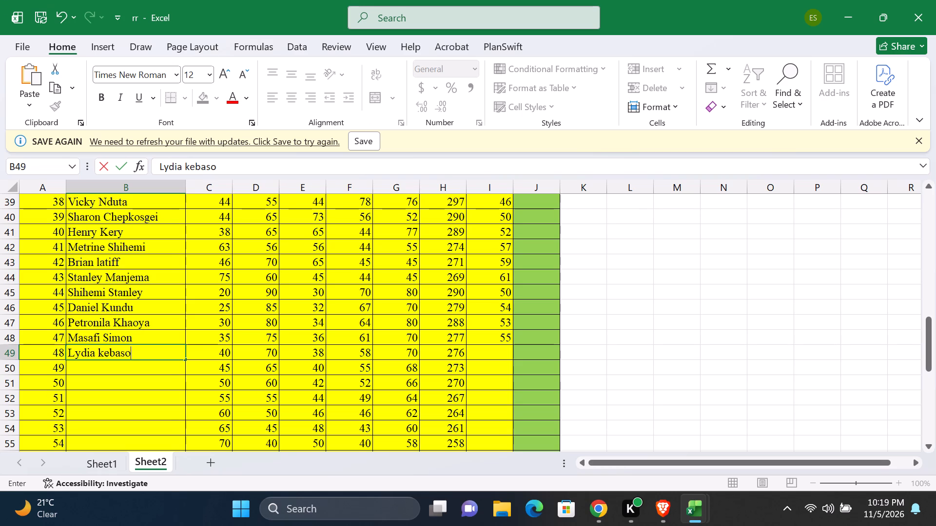
click(149, 372)
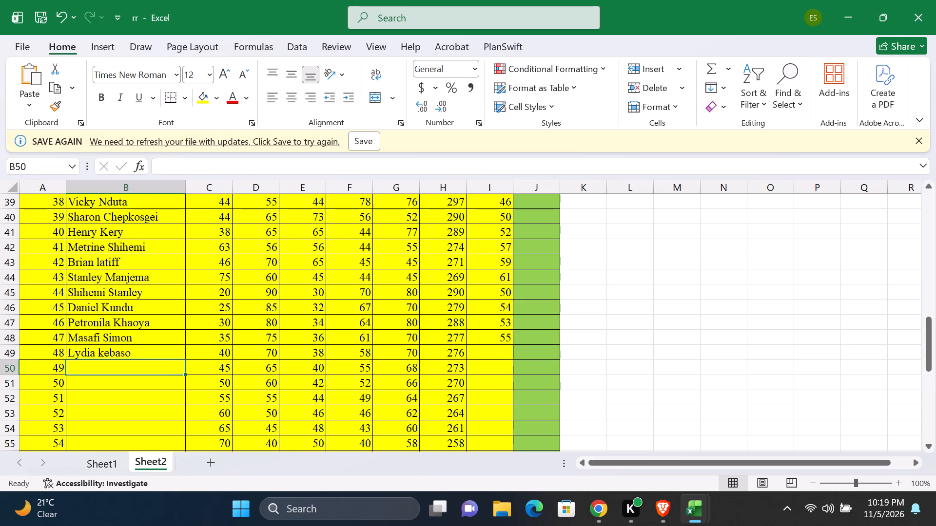
Enter full names for students 49 and 50 in the empty name cells B50 and B51, correcting the first name's spelling in B51.
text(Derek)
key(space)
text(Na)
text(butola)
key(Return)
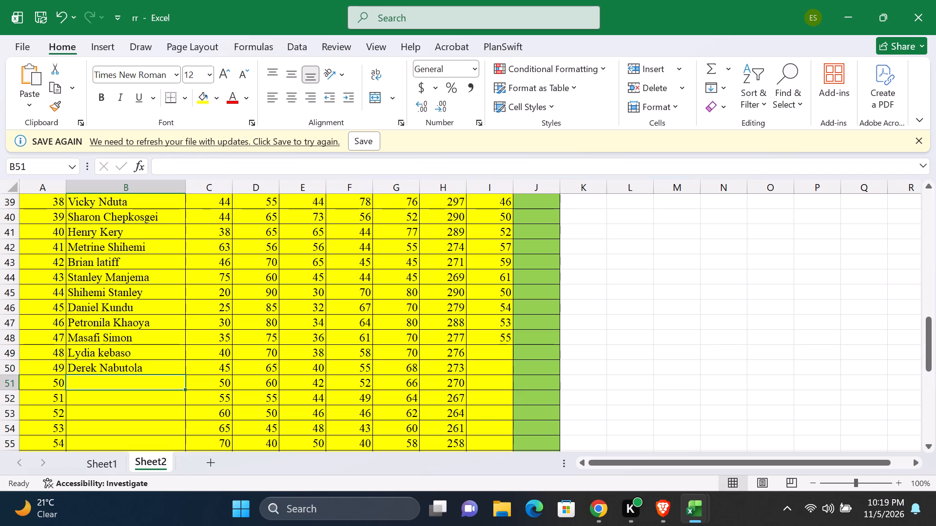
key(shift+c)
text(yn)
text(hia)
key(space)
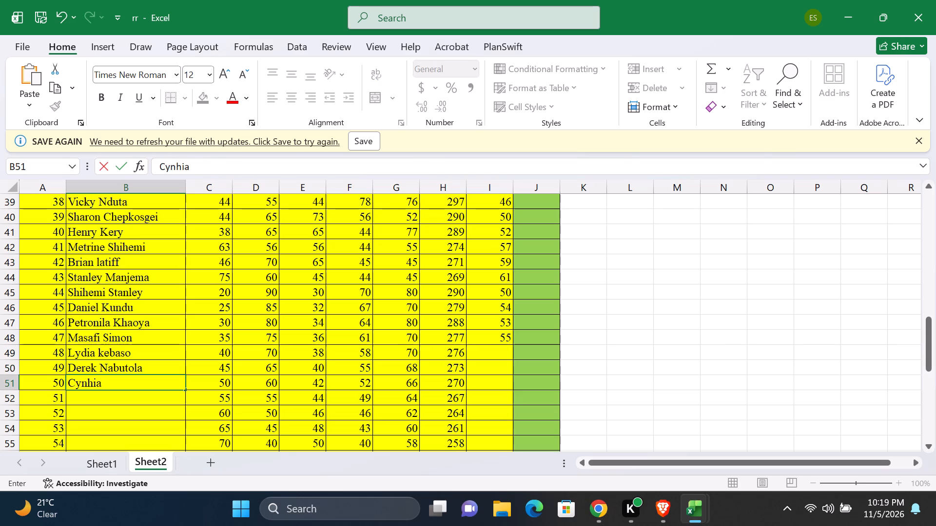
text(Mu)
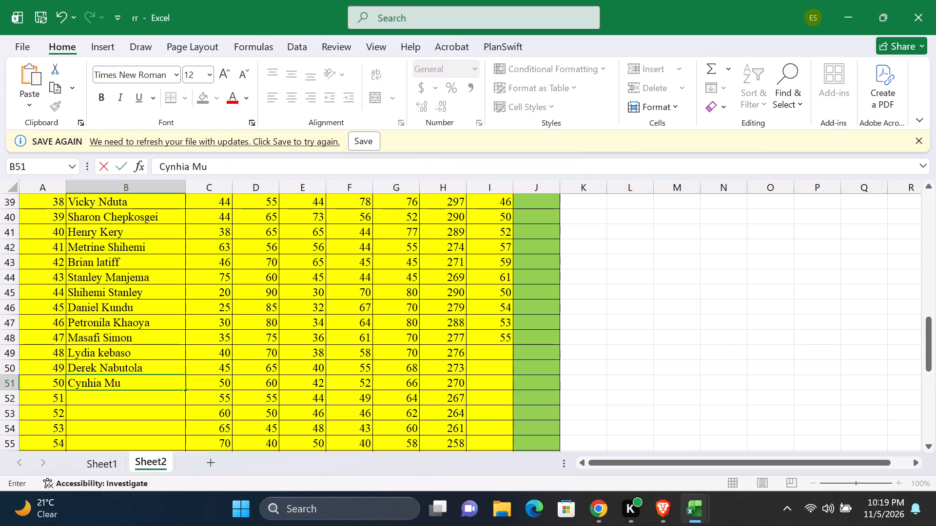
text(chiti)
click(87, 381)
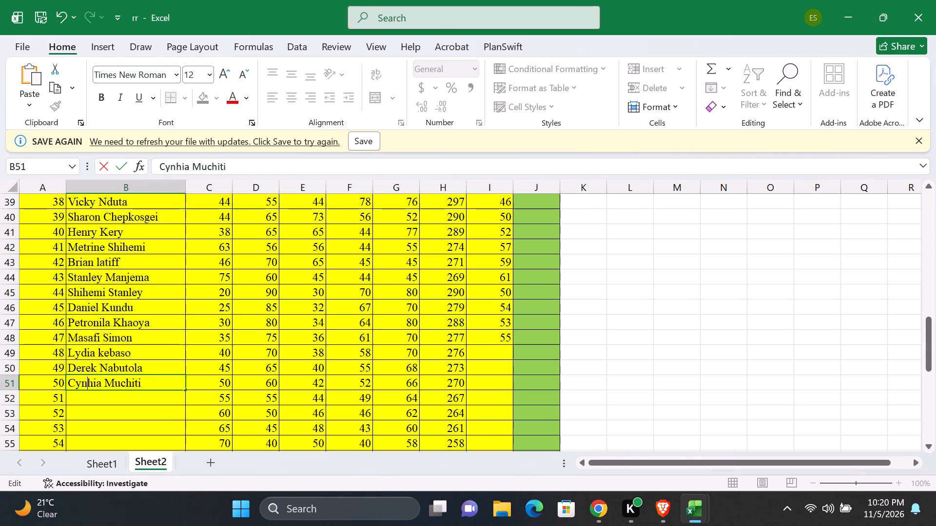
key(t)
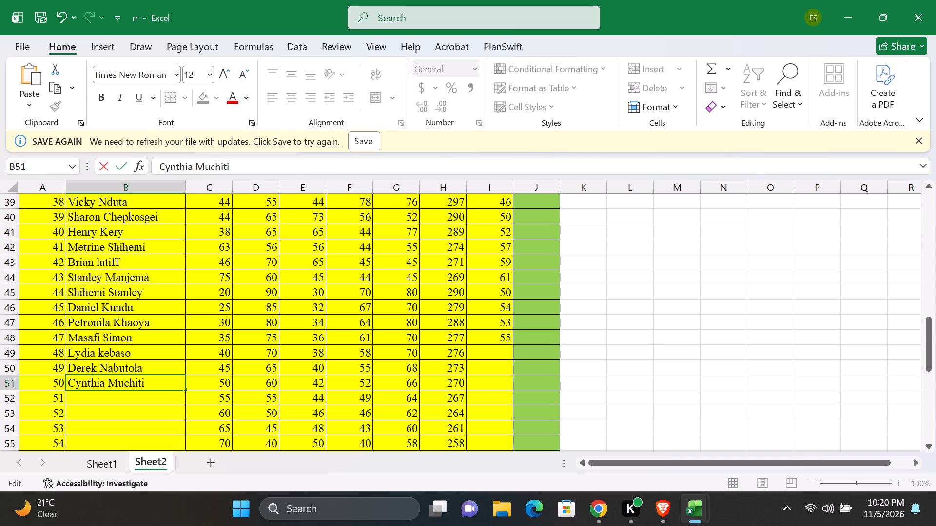
click(110, 395)
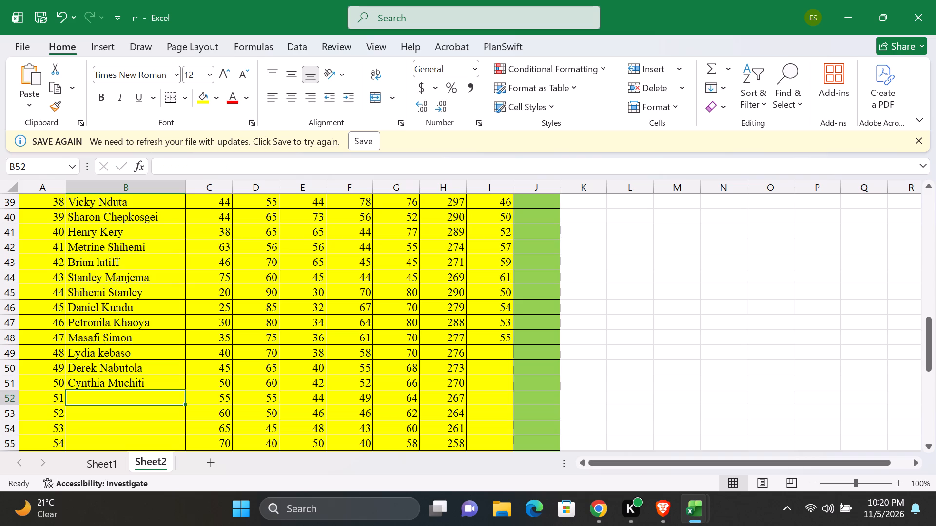
Enter full names for students 51 and 52 in the empty name cells B52 and B53.
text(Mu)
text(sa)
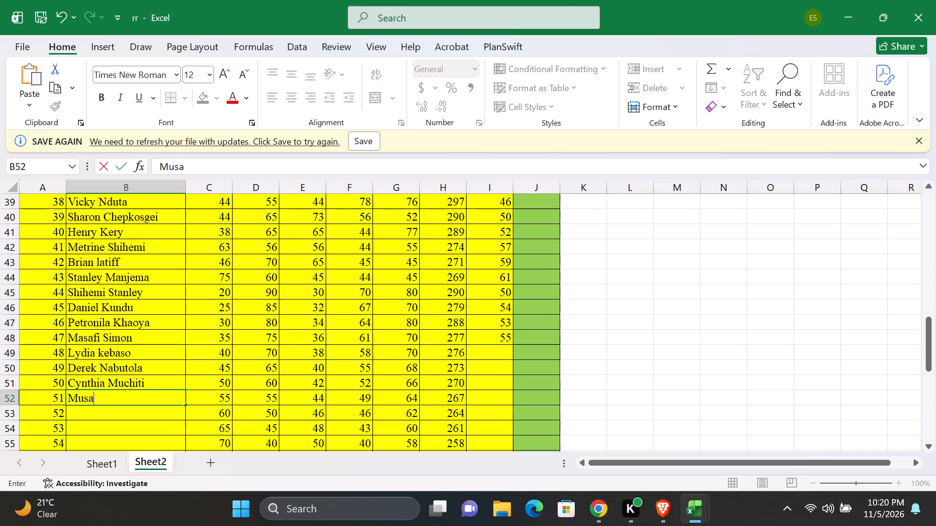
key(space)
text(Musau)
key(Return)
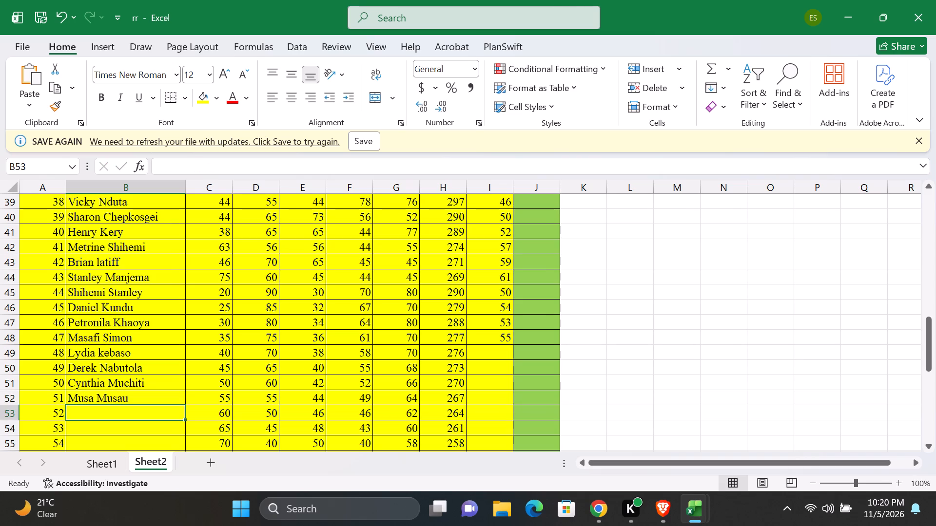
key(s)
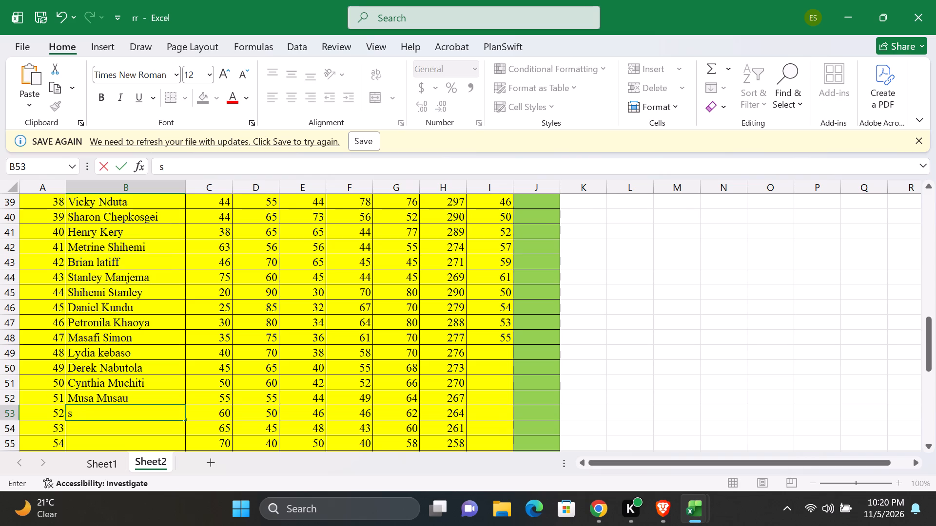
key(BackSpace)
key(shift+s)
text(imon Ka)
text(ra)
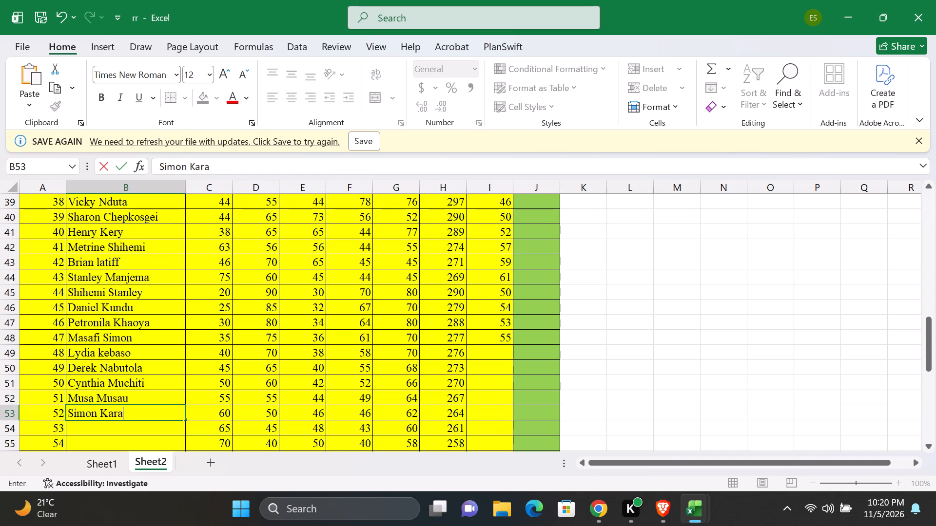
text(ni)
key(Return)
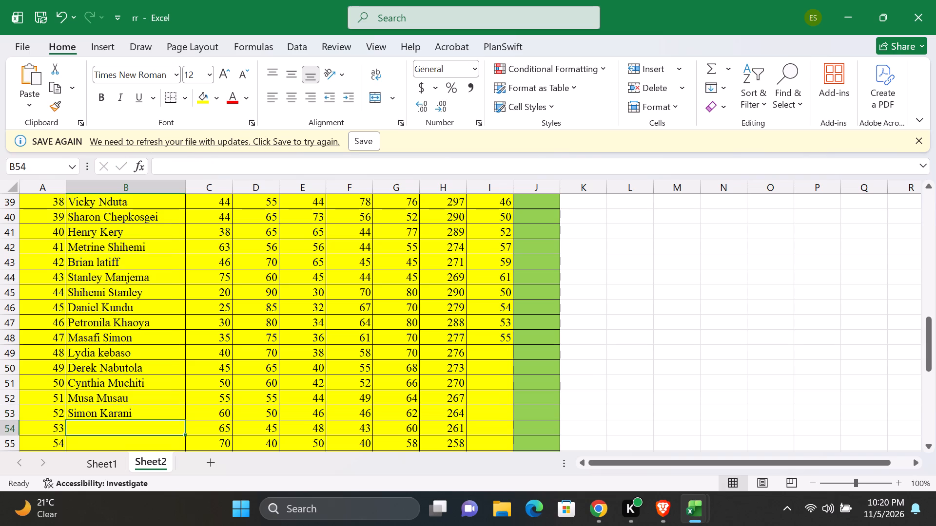
Enter full names for students 53 and 54 in the empty name cells B54 and B55.
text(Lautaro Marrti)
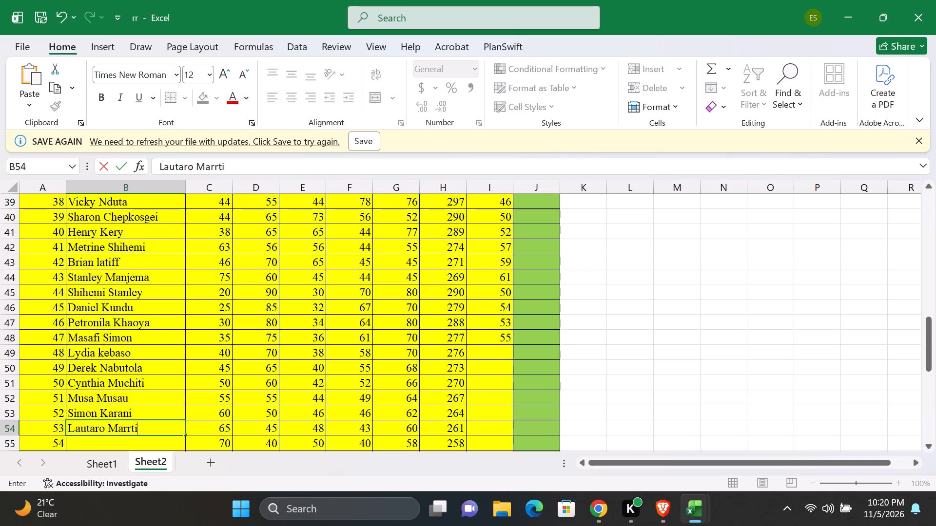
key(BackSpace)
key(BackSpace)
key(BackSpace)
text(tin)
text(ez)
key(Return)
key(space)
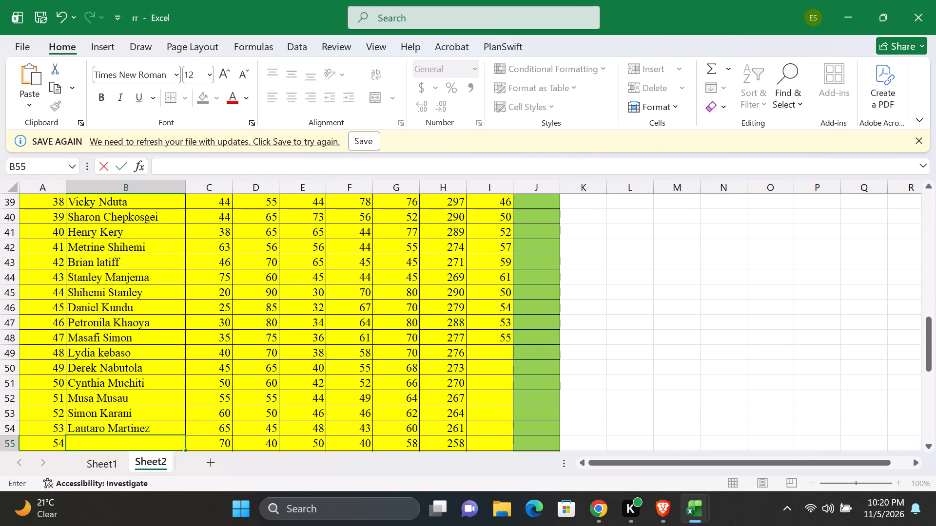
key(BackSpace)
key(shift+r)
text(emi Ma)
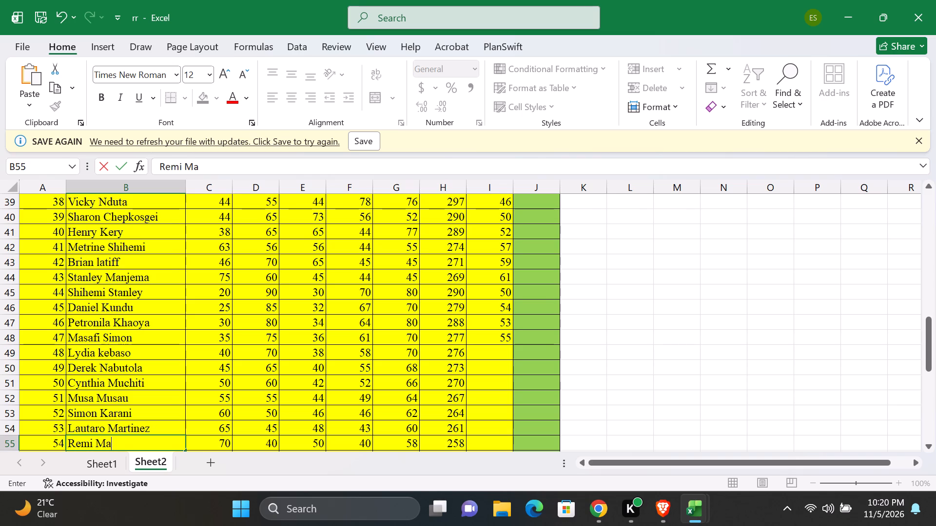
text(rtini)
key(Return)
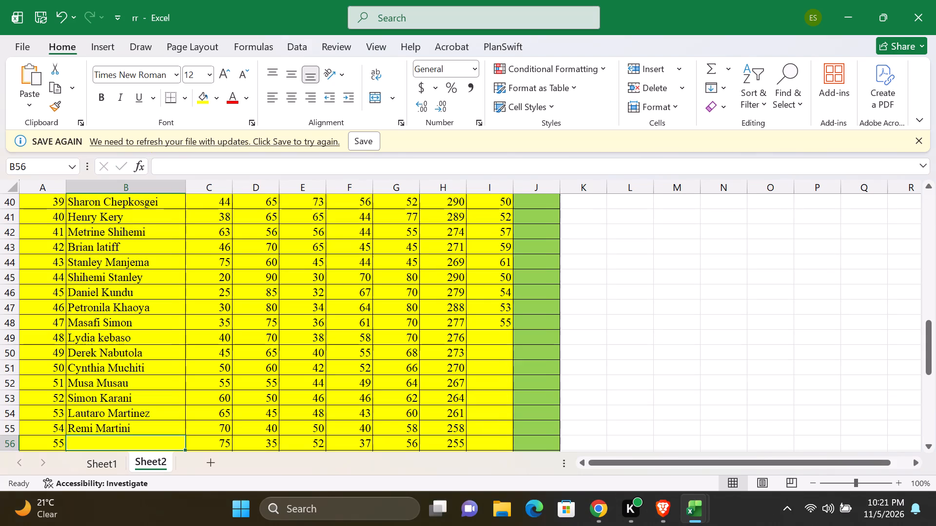
Enter full names for students 55 and 56 in the empty name cells B56 and B57.
scroll(80, 397, down, 2)
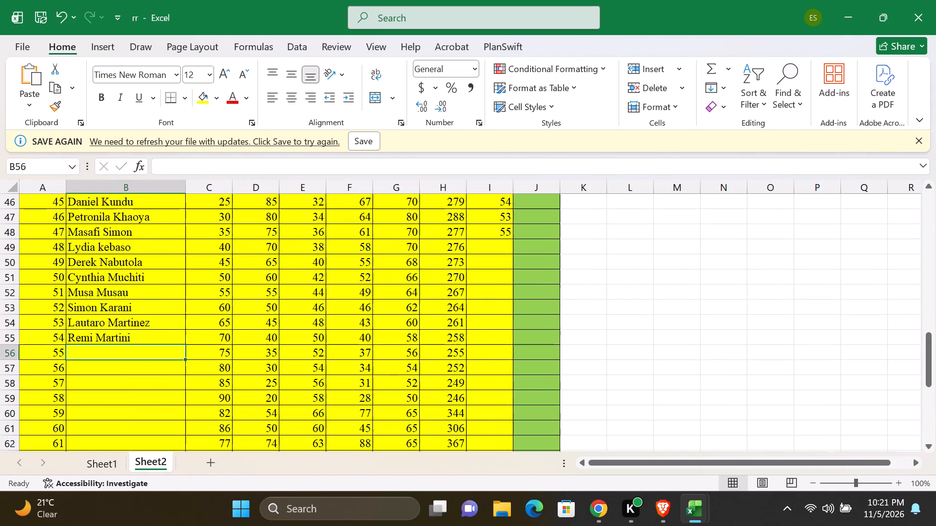
scroll(82, 396, down, 1)
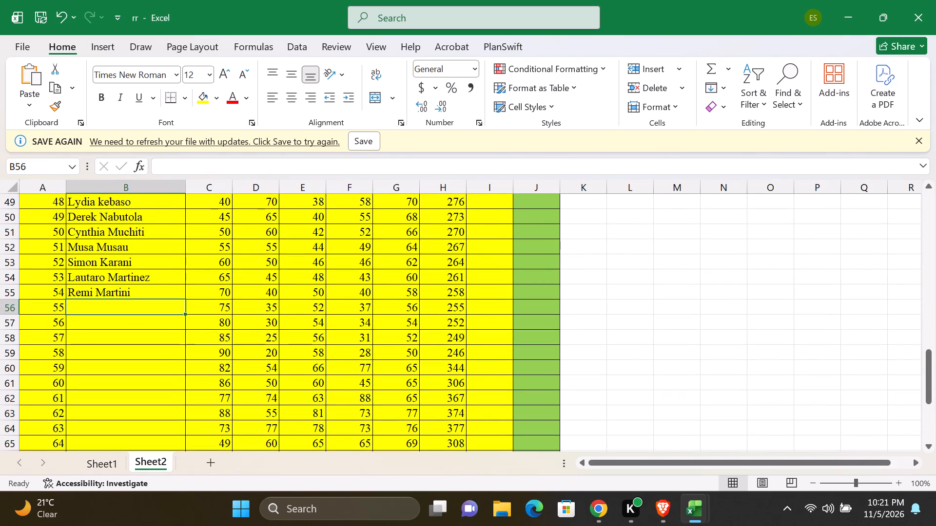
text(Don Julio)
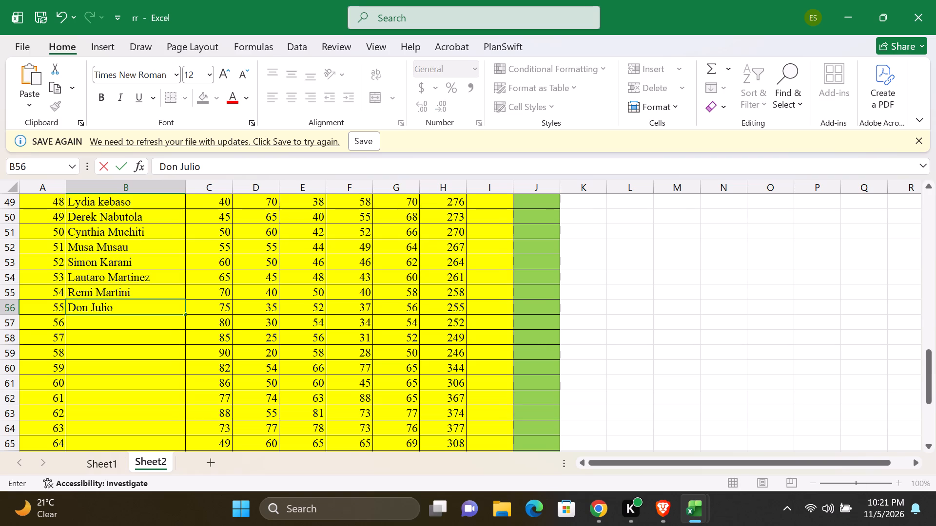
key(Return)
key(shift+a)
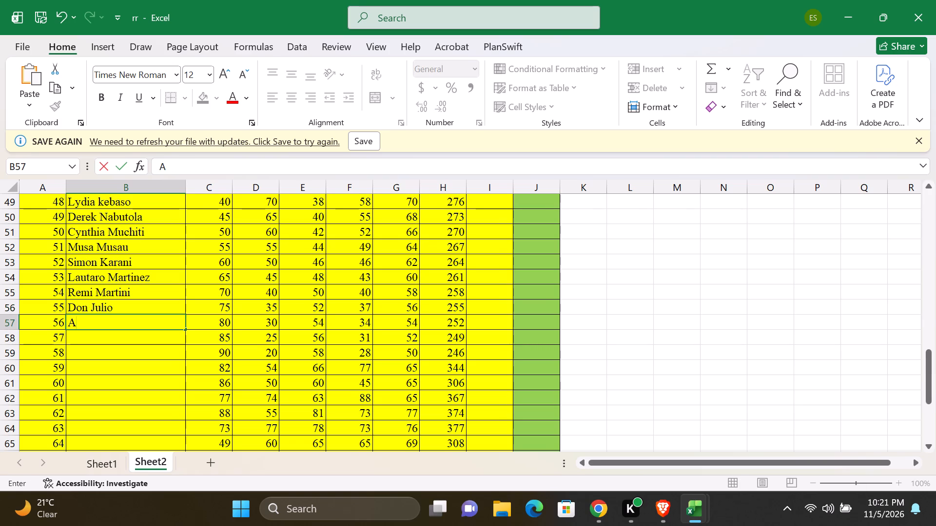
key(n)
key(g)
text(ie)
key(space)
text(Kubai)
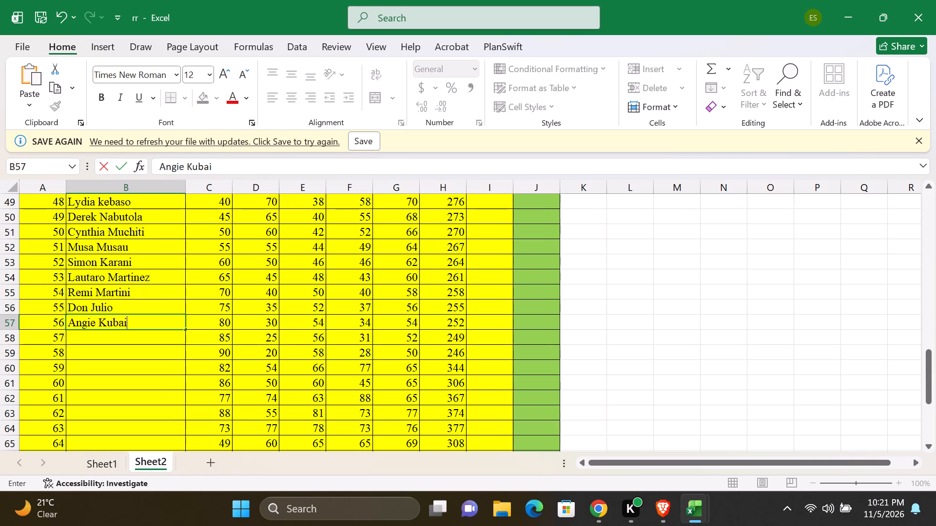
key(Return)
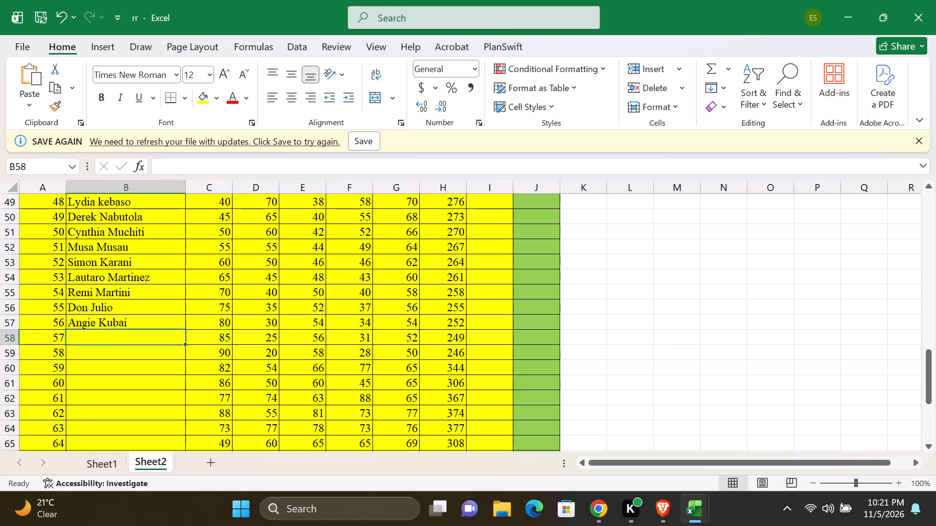
Enter full names for students 57 and 58 in the empty name cells B58 and B59.
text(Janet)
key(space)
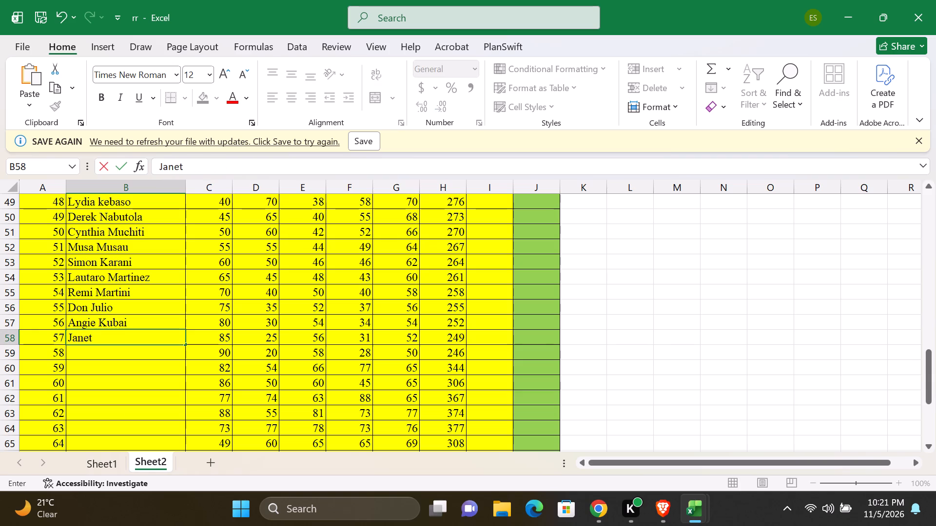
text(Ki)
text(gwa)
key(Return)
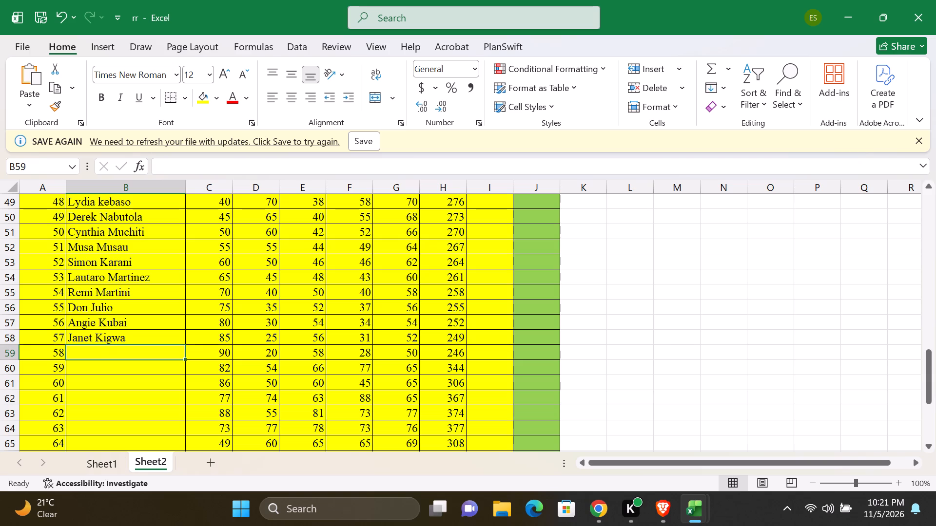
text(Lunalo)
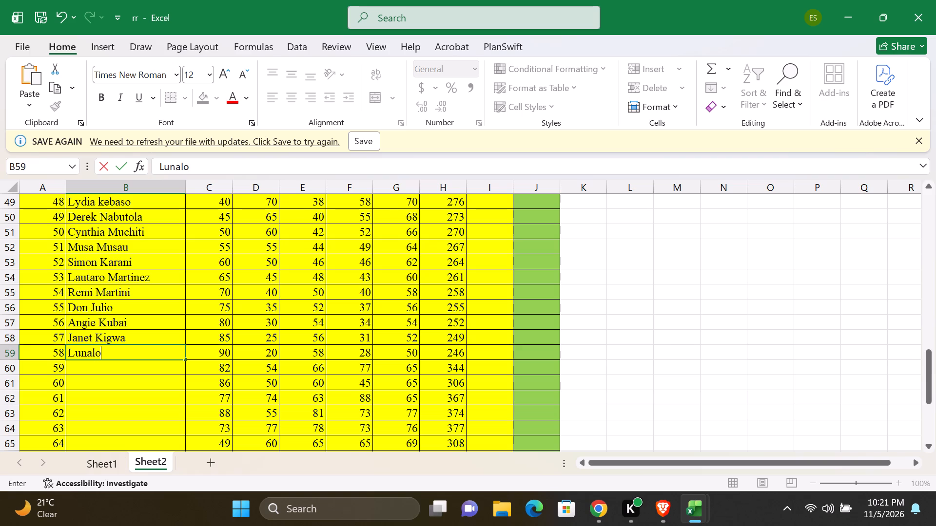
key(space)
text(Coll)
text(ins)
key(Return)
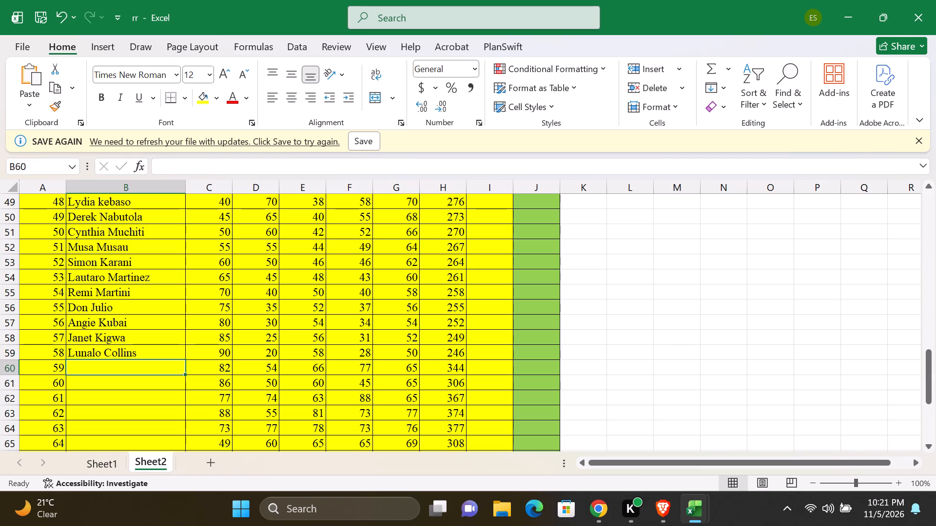
Enter full names for students 59 and 60 in the empty name cells B60 and B61.
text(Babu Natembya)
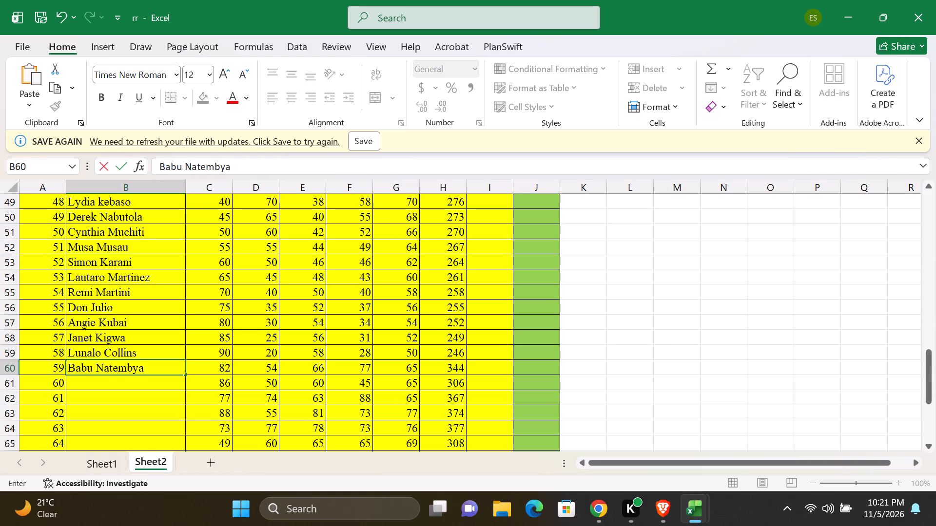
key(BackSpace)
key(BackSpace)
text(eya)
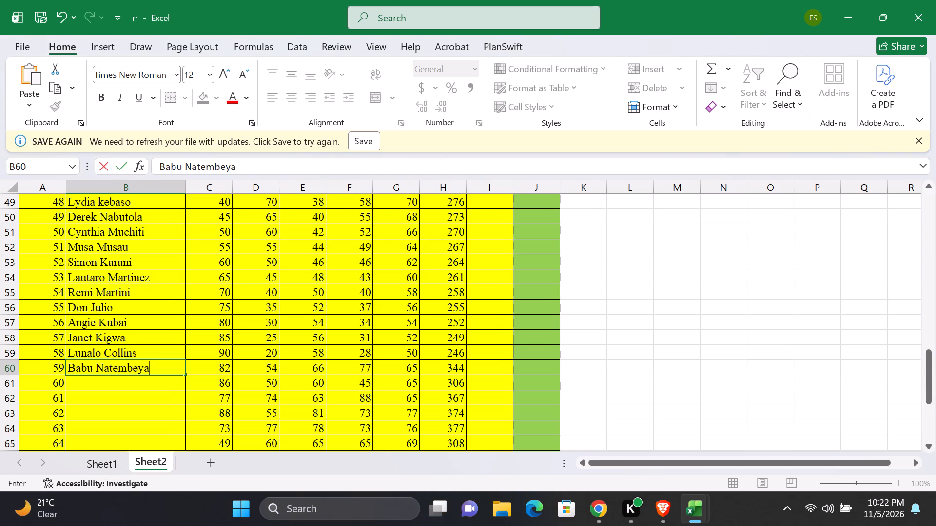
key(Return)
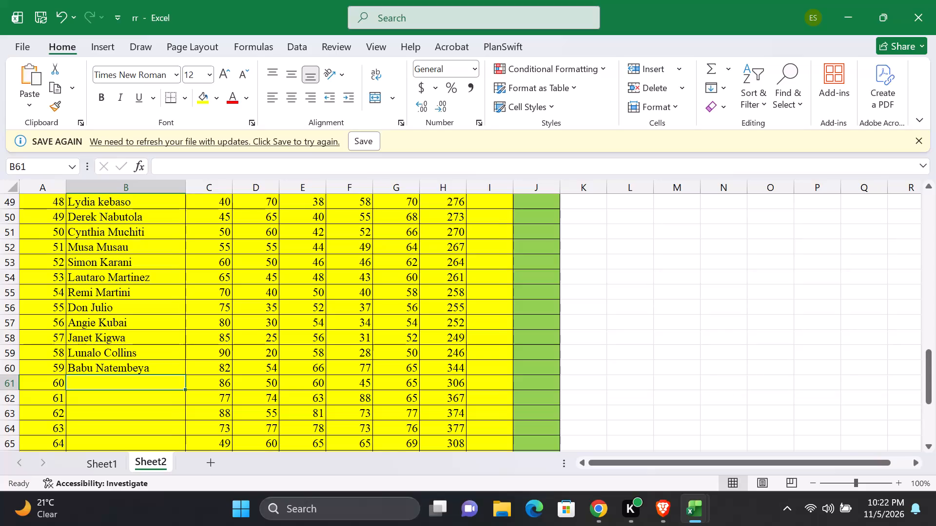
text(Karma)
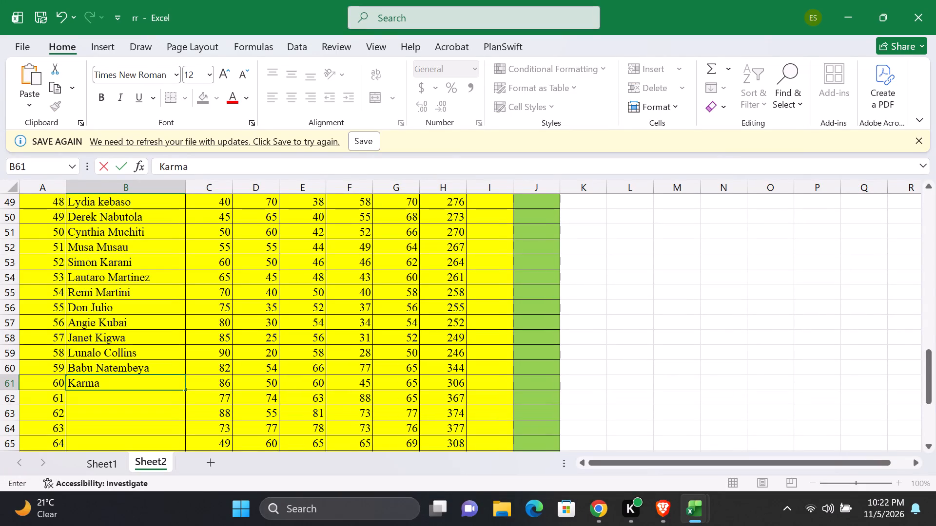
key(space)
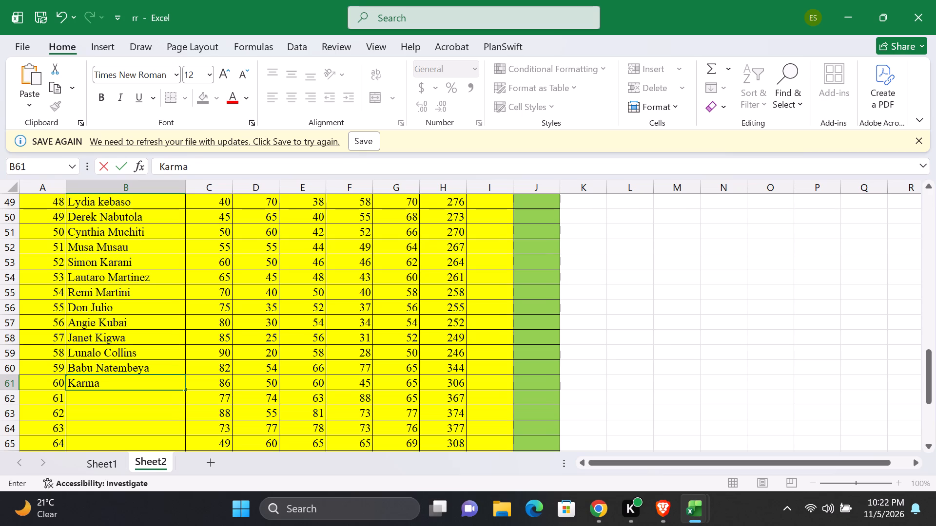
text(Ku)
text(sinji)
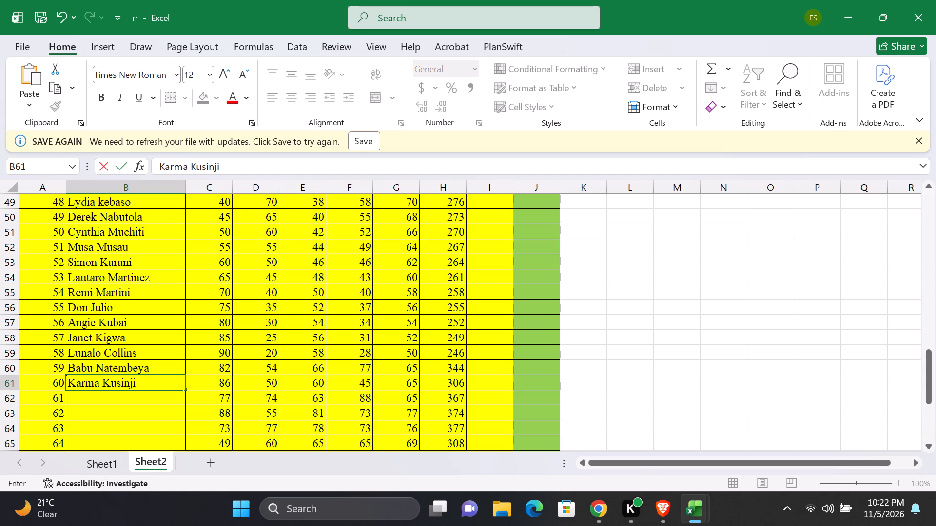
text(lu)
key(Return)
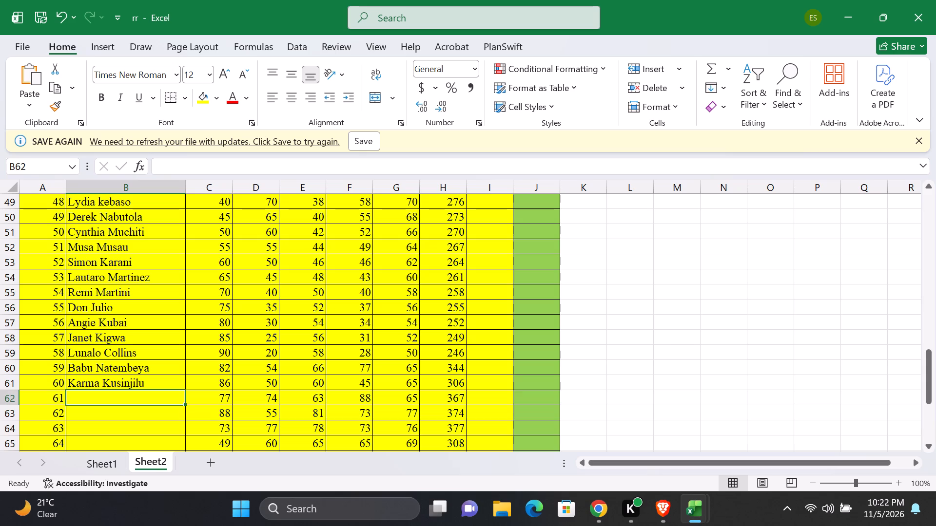
Enter full names for students 61 and 62 in the empty name cells B62 and B63.
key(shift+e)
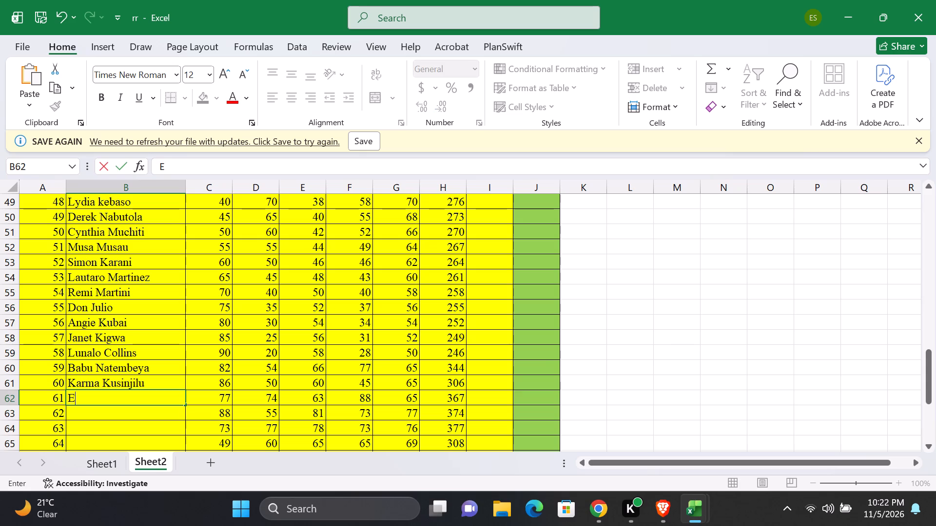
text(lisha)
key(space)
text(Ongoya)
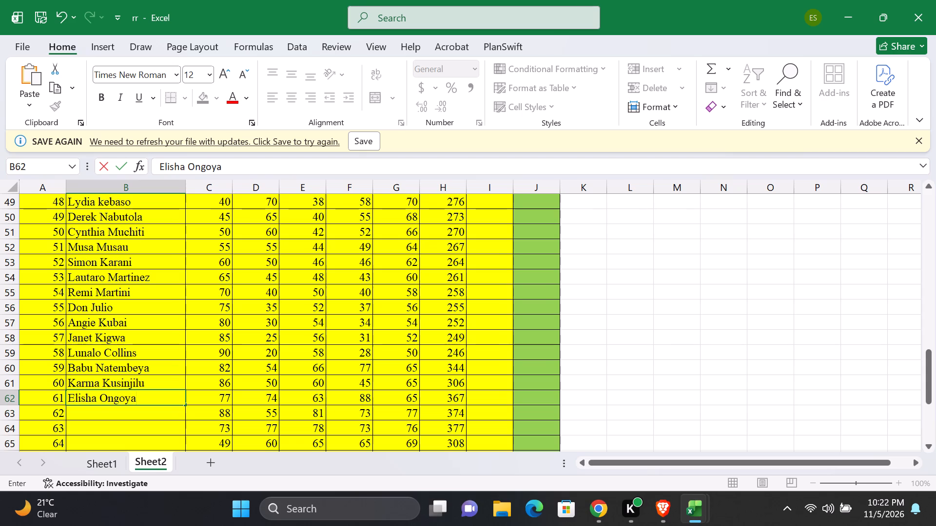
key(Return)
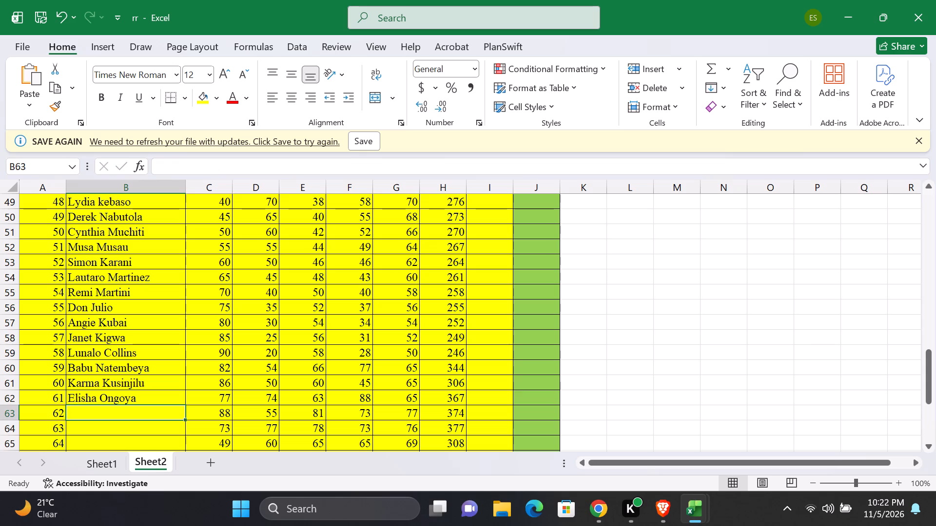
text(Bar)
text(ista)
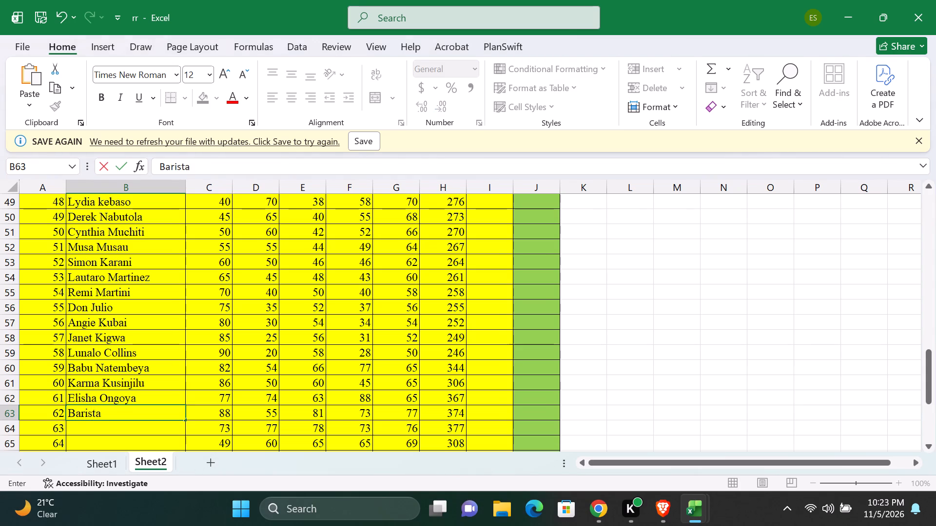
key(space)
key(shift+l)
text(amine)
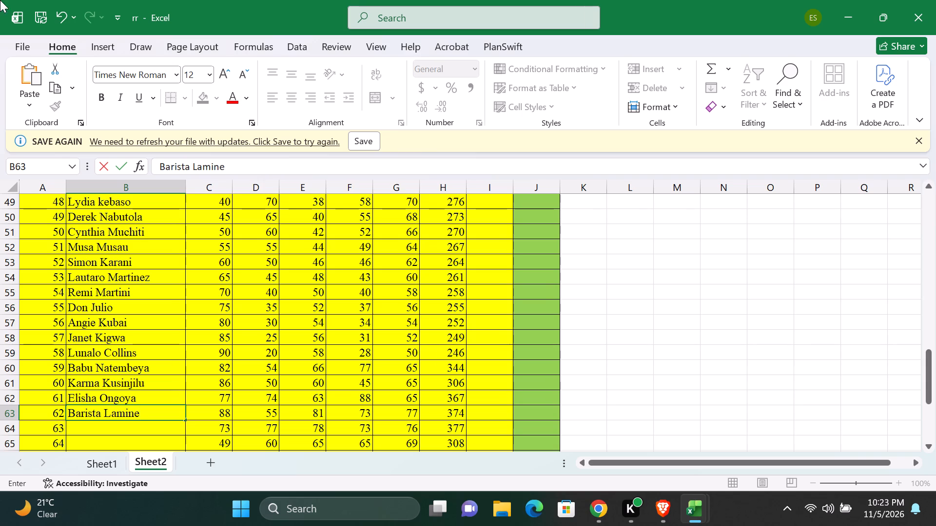
scroll(152, 350, down, 2)
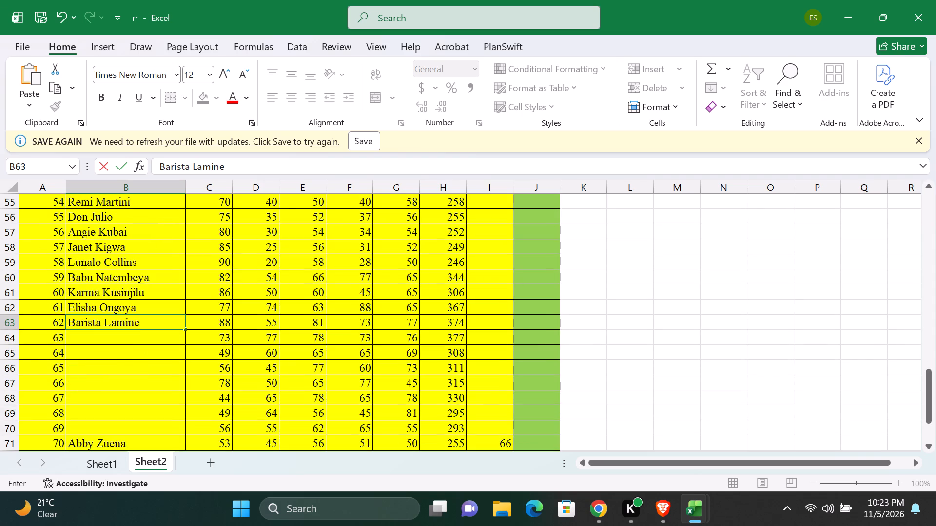
click(136, 338)
click(138, 321)
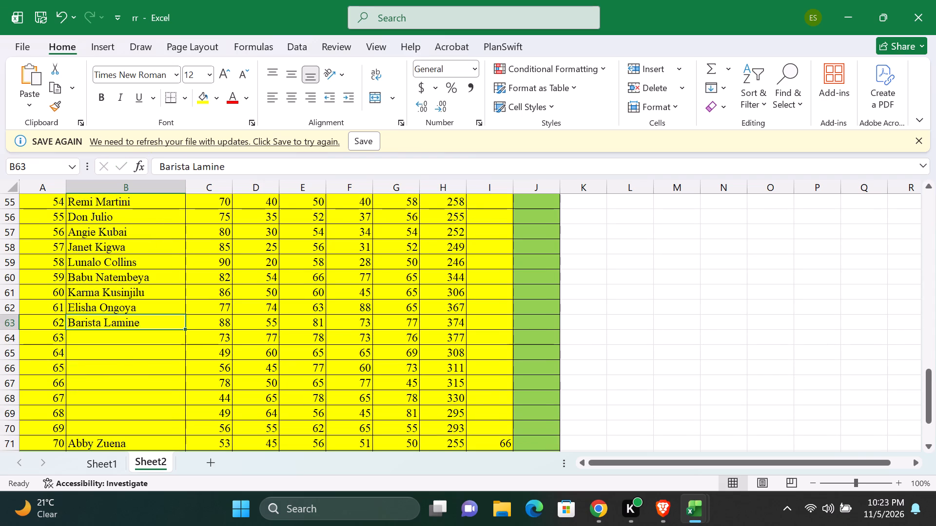
Enter a full name for student 63 in the empty name cell B64.
click(117, 339)
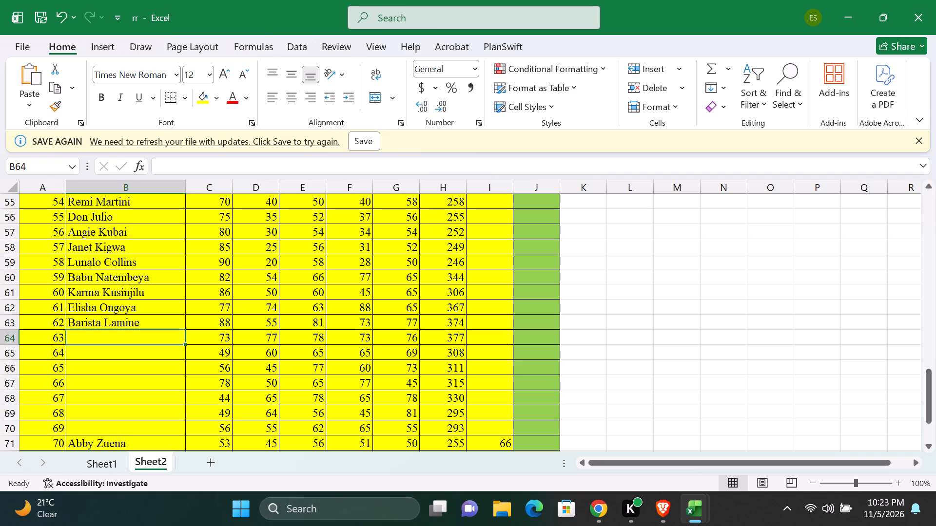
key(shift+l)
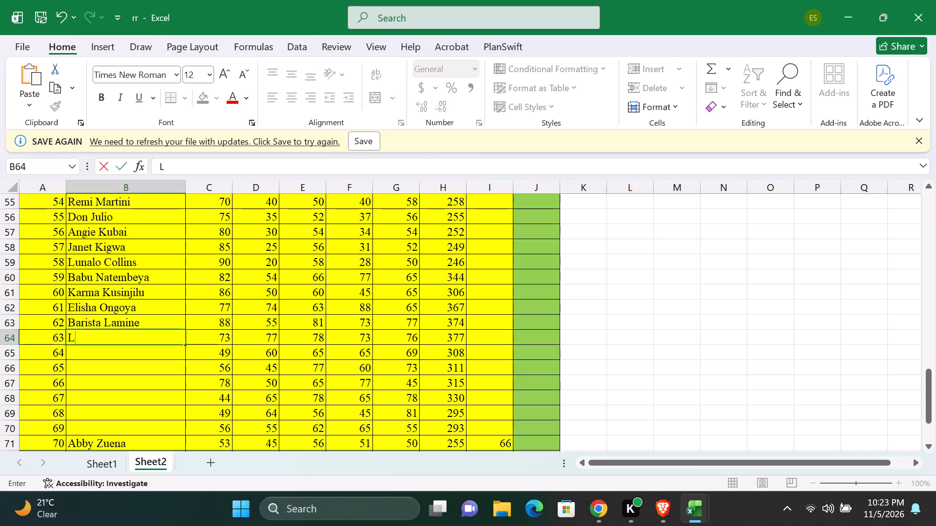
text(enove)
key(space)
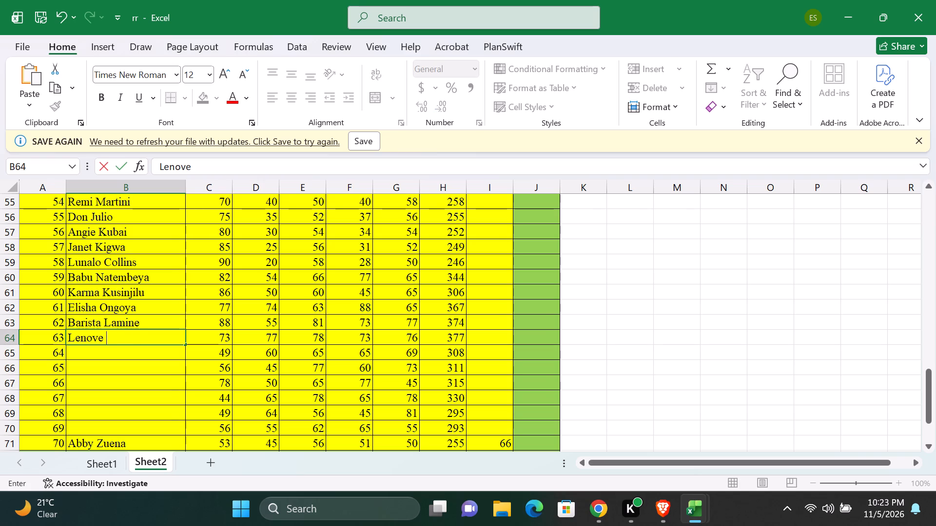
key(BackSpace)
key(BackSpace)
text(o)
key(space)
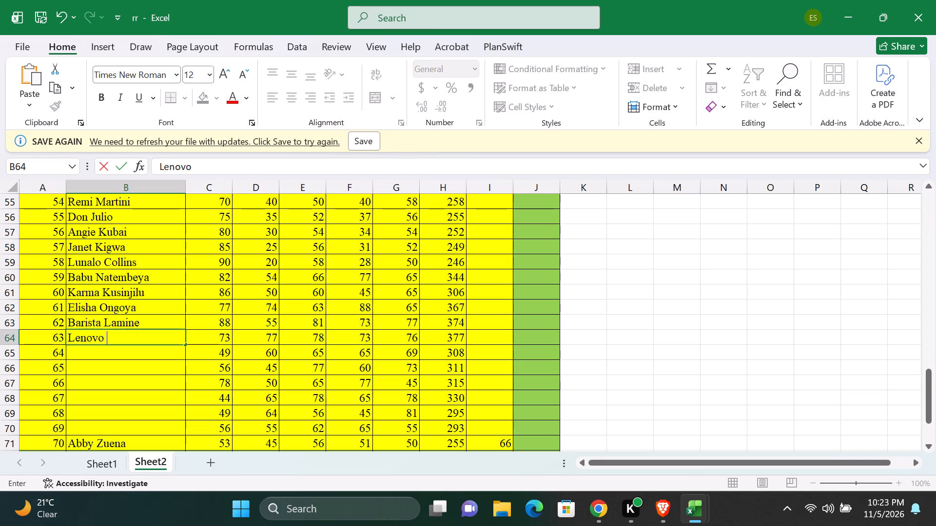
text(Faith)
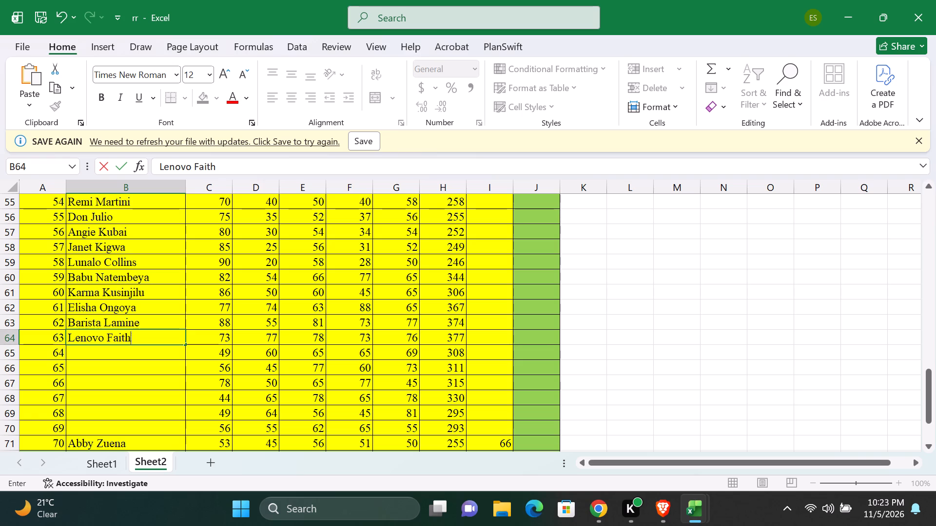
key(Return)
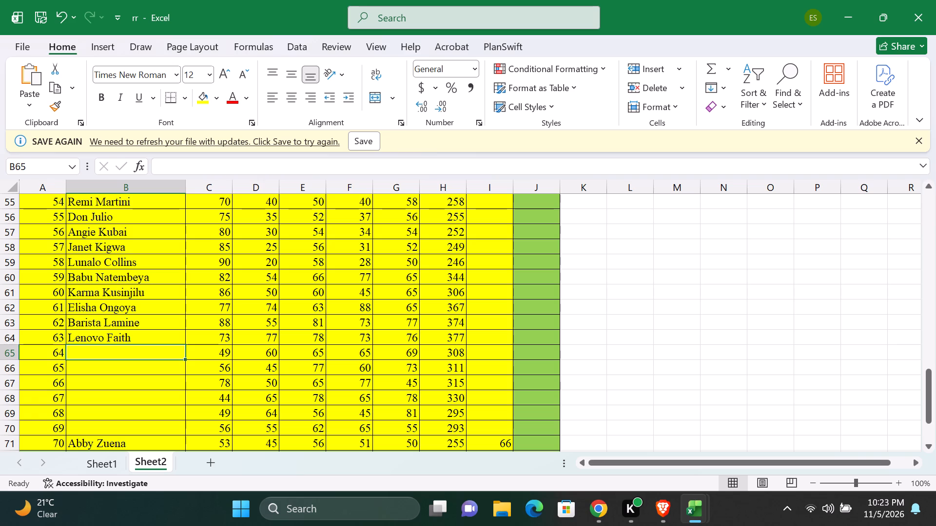
Enter full names for students 64 and 65 in the empty name cells B65 and B66.
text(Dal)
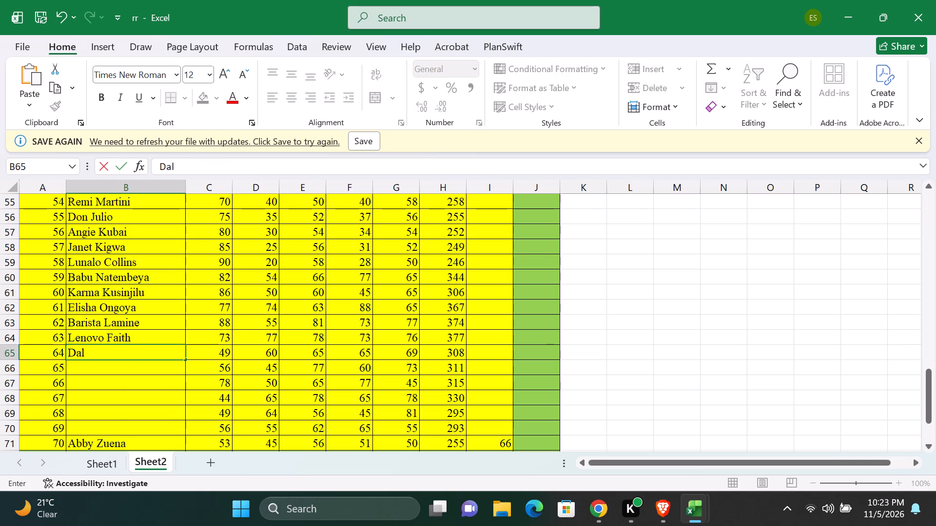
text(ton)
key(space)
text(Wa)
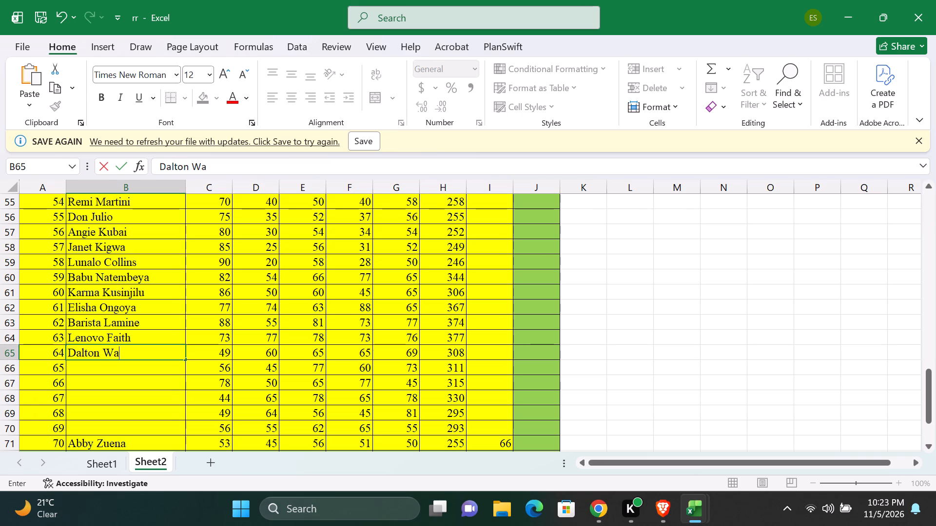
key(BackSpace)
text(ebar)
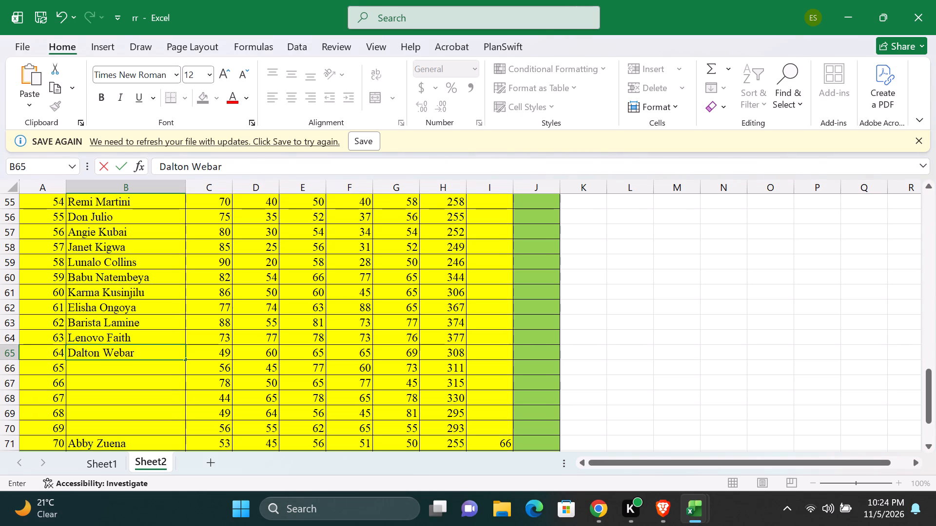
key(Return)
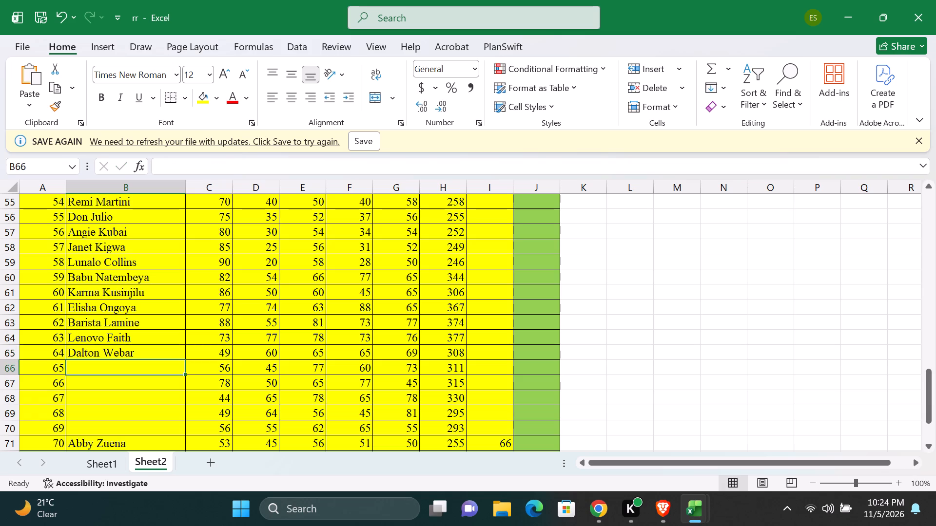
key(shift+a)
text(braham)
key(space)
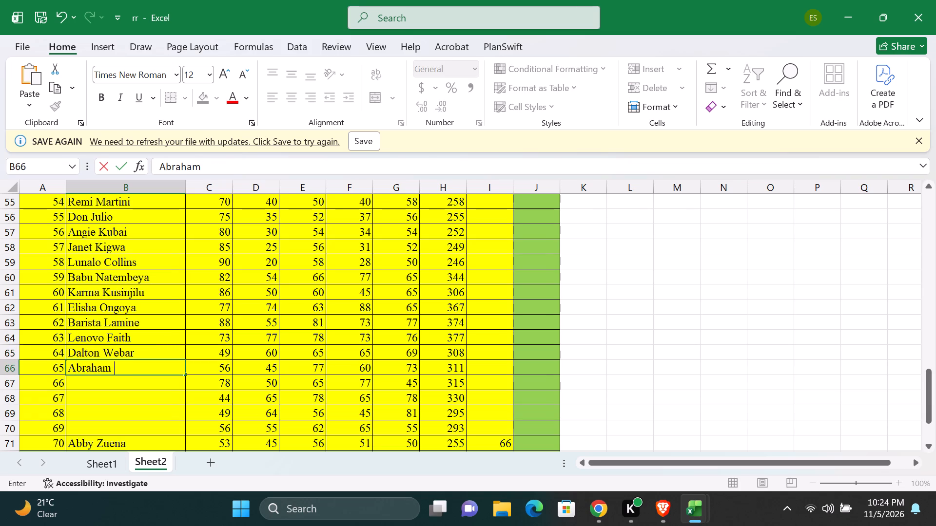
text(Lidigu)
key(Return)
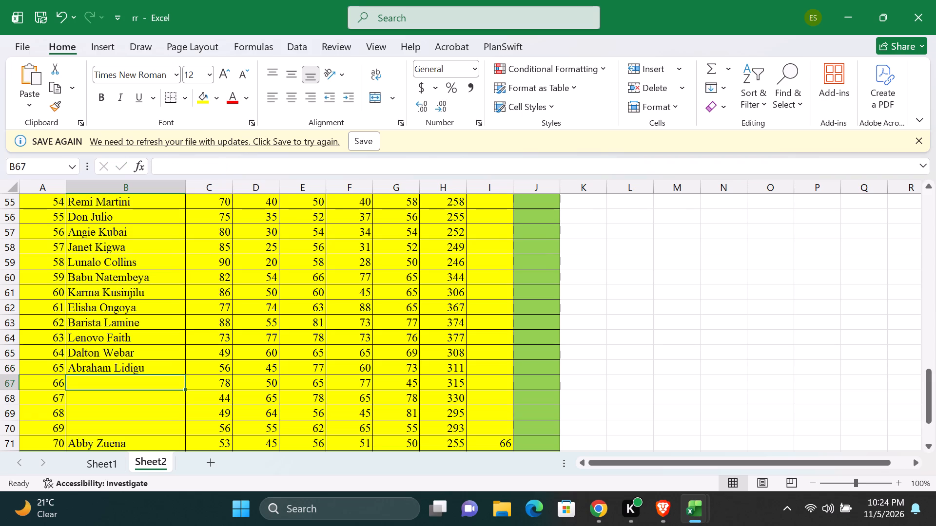
Enter full names for students 66 and 67 in the empty name cells B67 and B68.
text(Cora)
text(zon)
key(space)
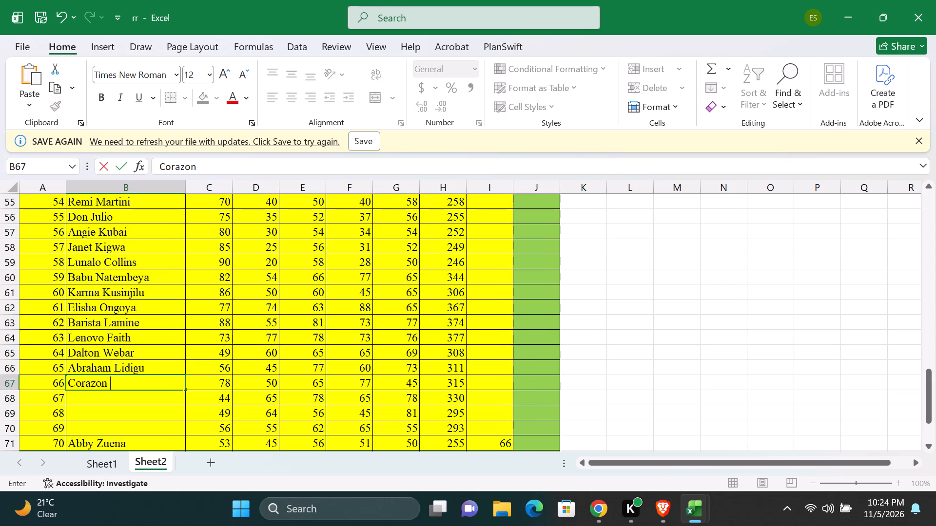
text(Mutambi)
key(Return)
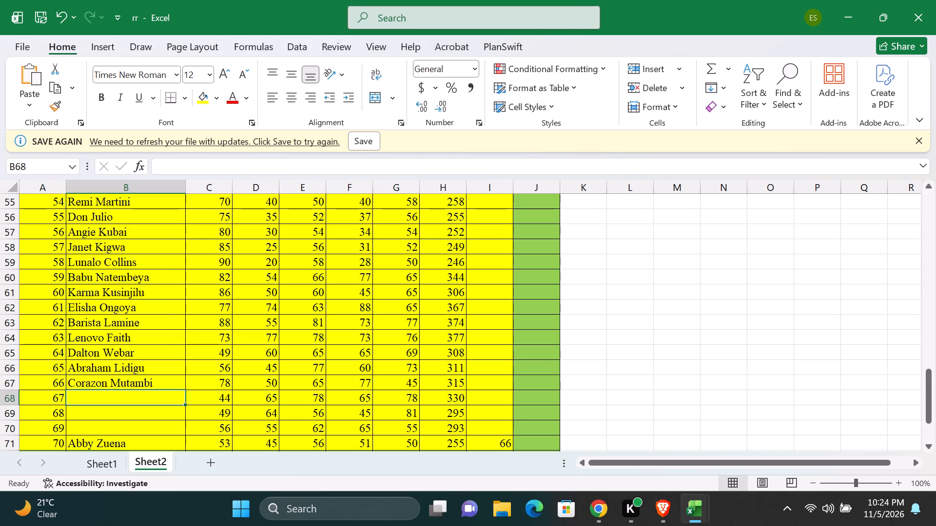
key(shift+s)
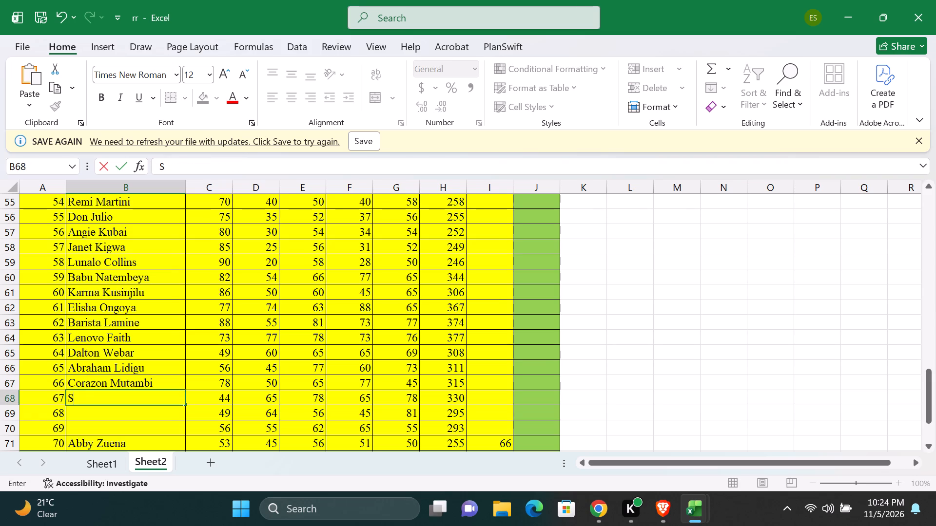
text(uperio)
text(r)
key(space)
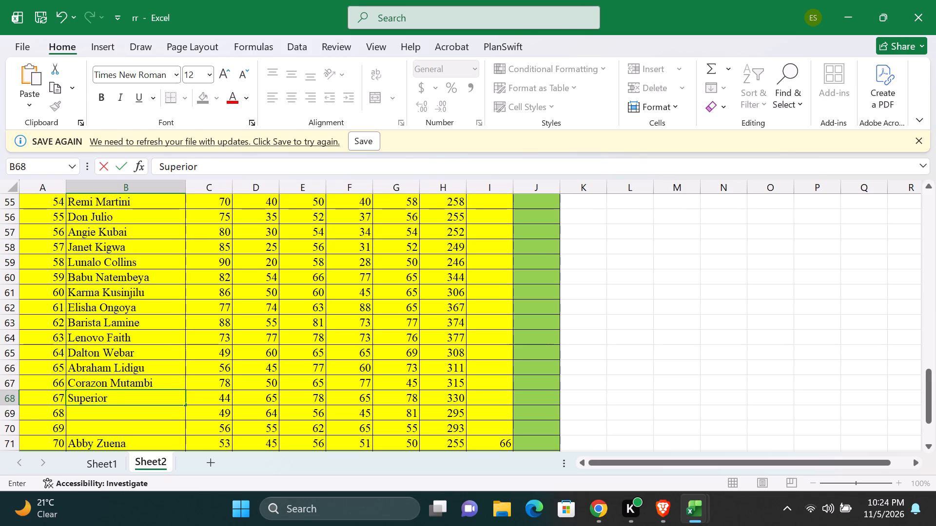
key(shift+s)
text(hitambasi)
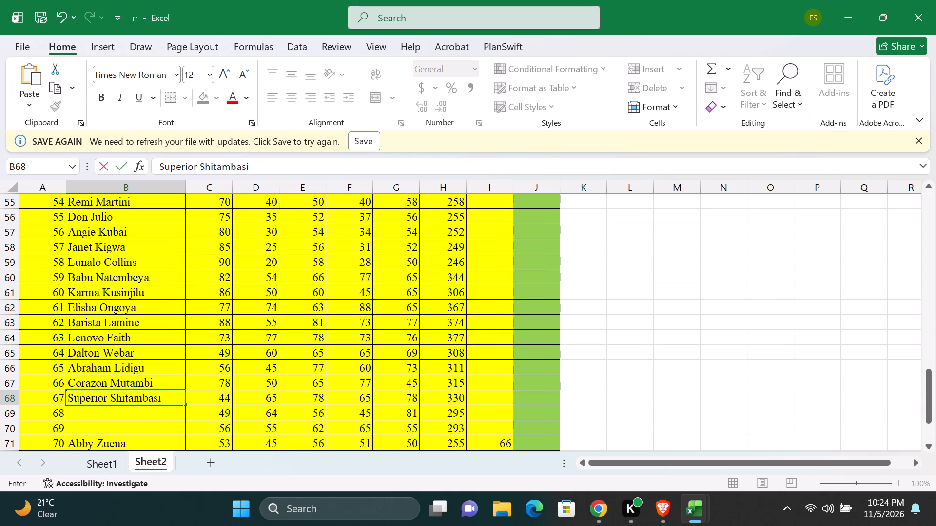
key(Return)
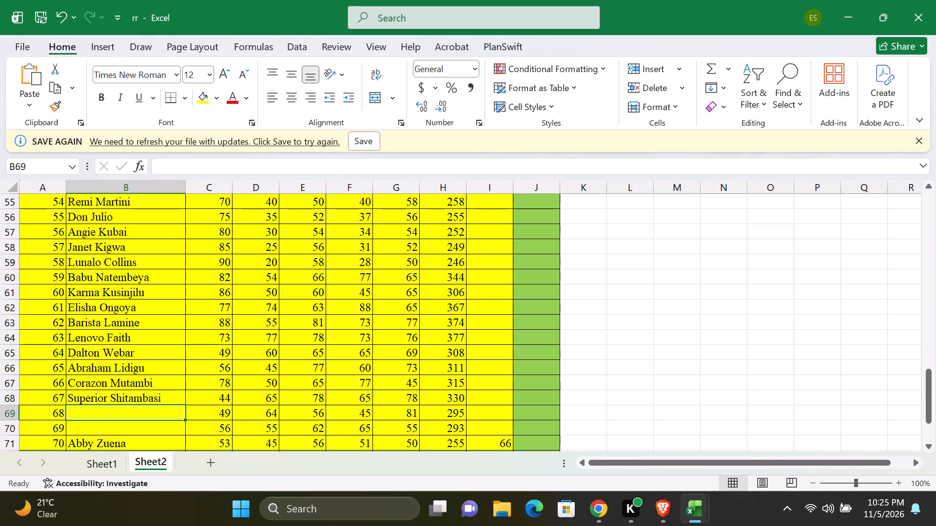
Enter full names for students 68 and 69 in the empty name cells B69 and B70.
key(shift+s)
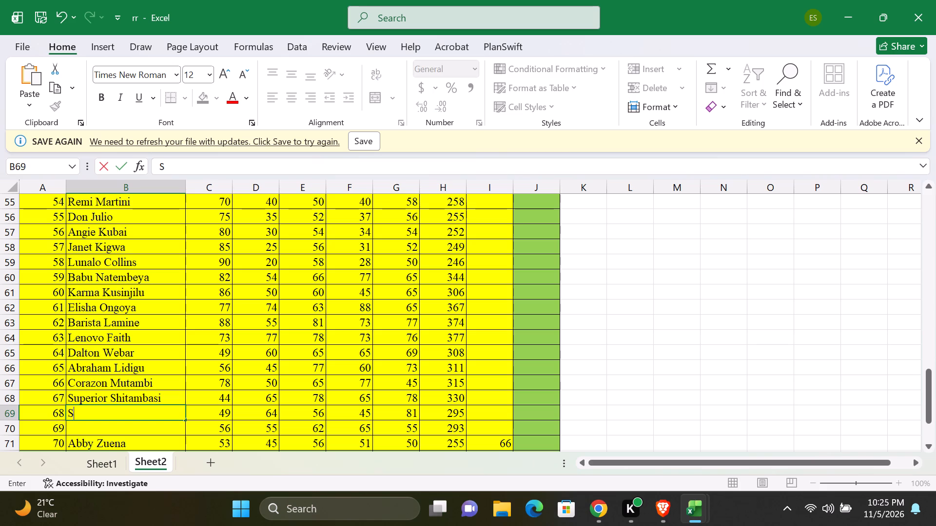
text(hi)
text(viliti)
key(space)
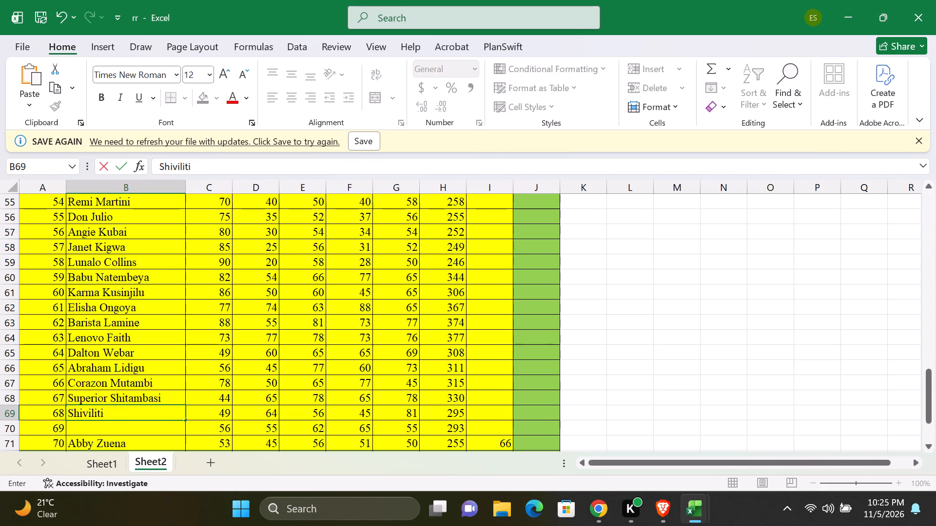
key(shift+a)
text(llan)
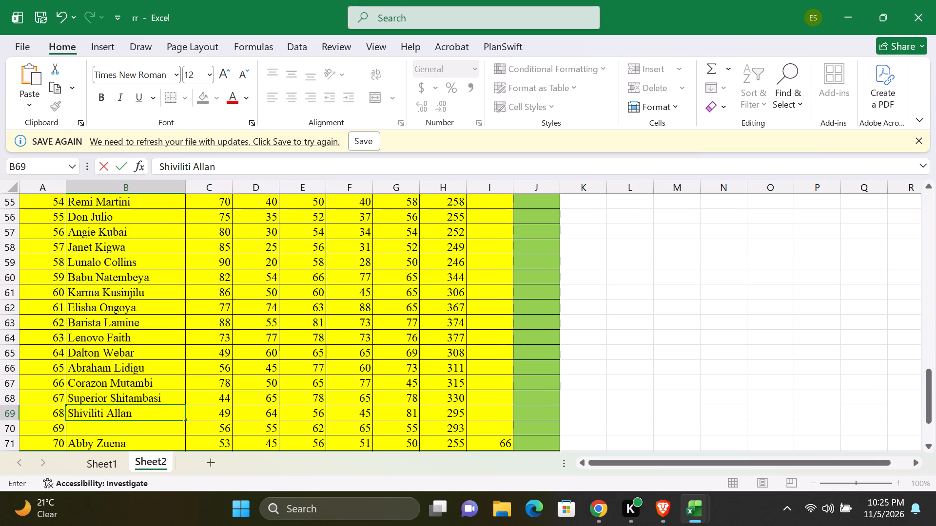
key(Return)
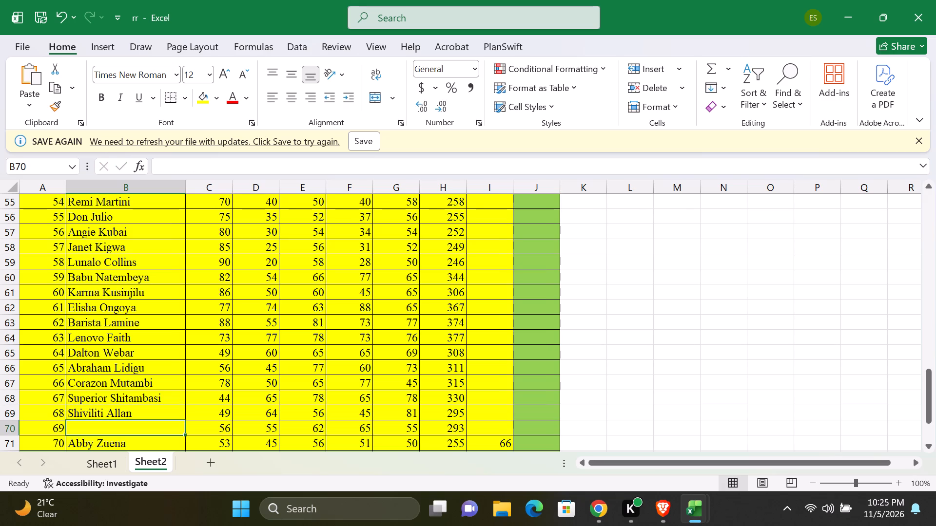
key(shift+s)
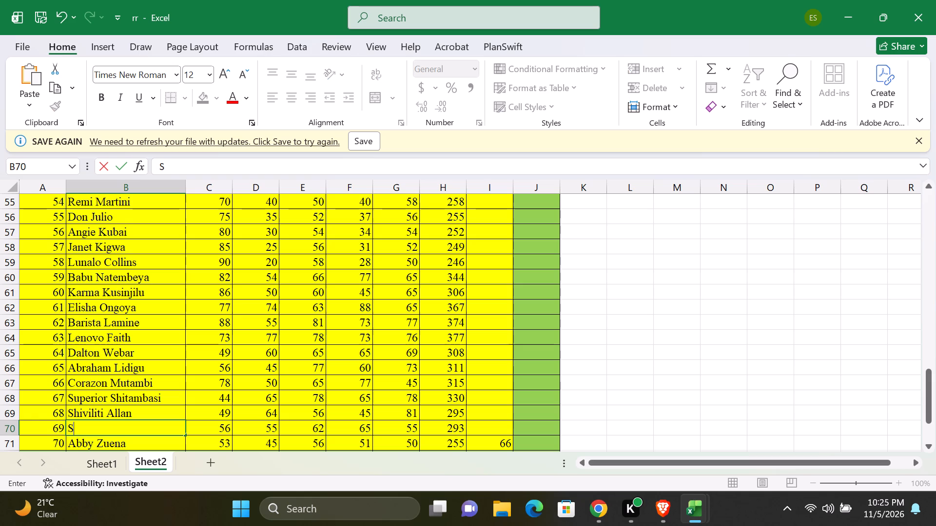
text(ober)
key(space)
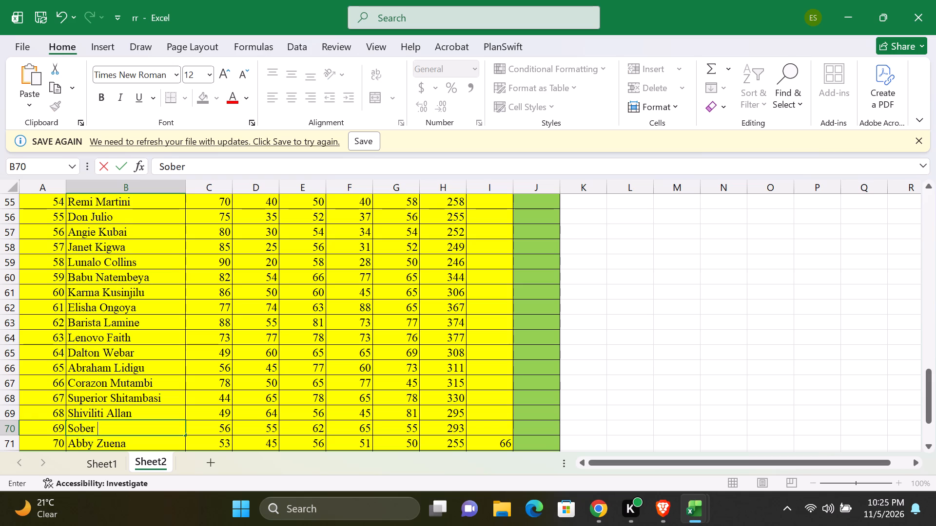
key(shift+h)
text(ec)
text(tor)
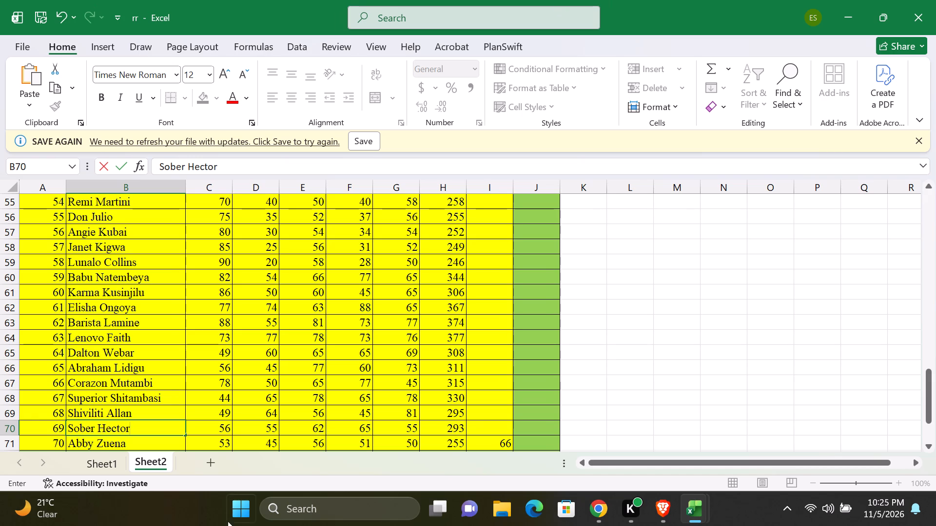
Swap the order of student 69's two names in cell B70, keeping one space between them and none in front.
drag(96, 429, 78, 425)
drag(78, 425, 67, 424)
key(ctrl+x)
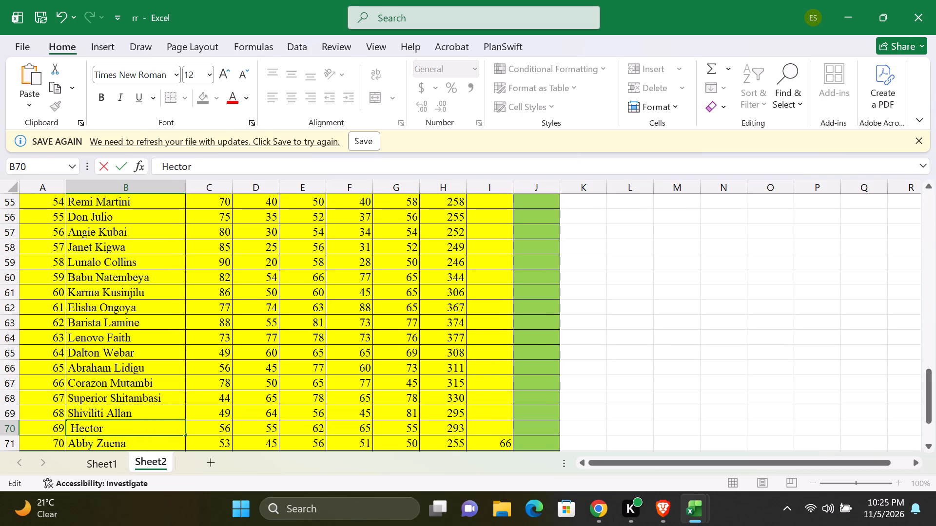
click(110, 425)
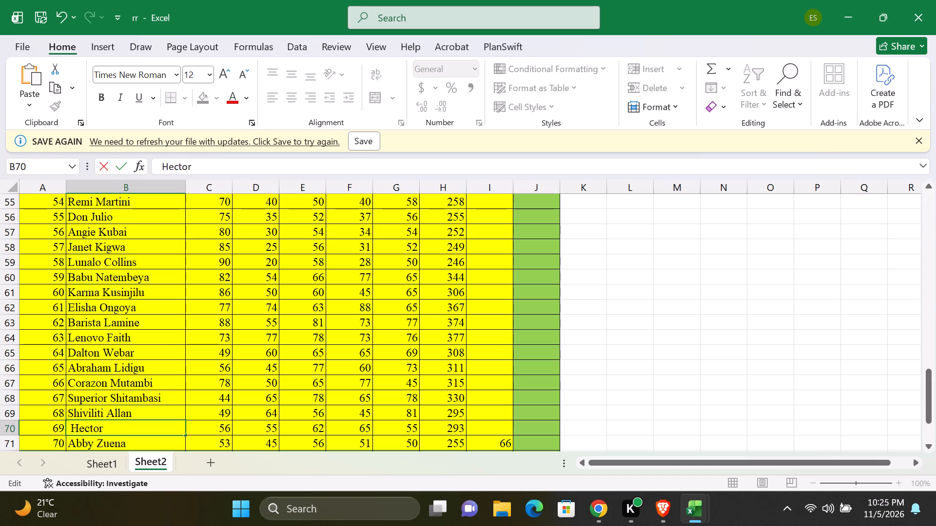
key(ctrl+v)
click(104, 426)
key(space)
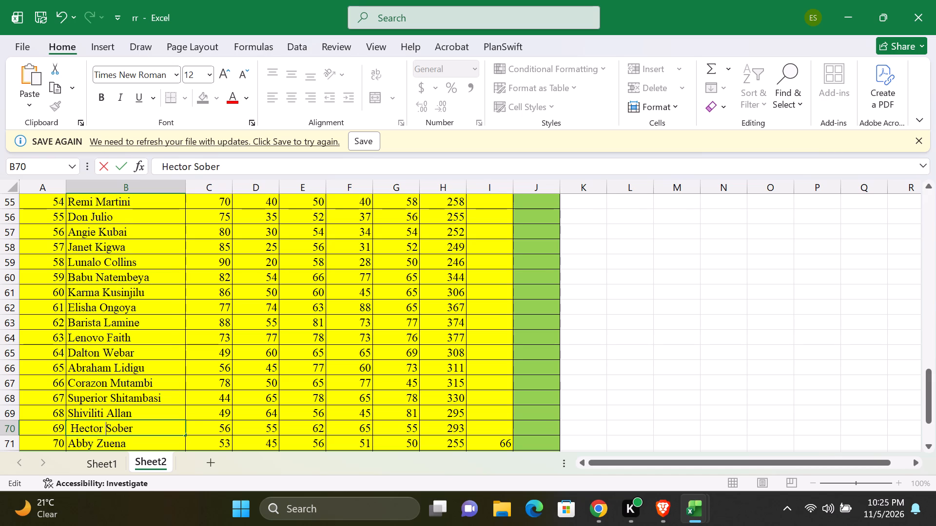
click(71, 426)
key(BackSpace)
click(145, 426)
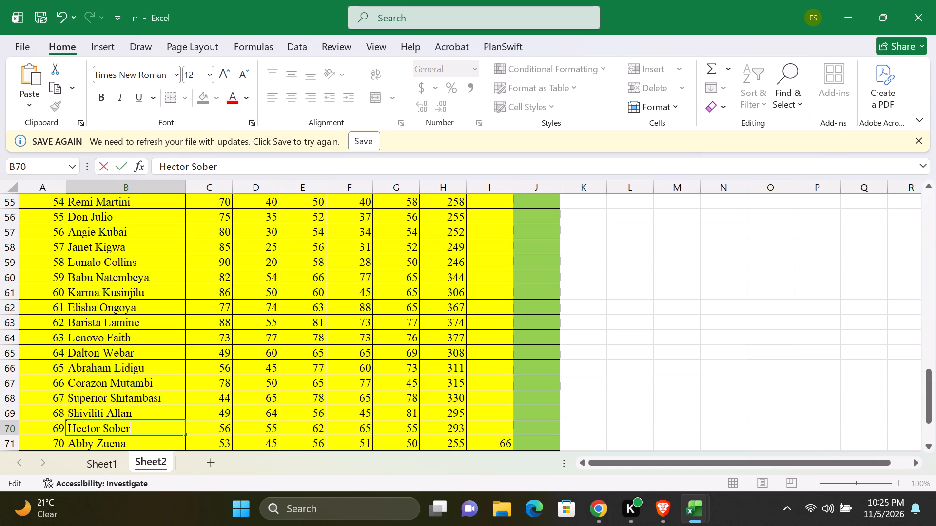
Review the whole marks sheet from the header row to the MEAN row, checking the names, totals and positions.
scroll(145, 427, down, 4)
scroll(144, 427, up, 1)
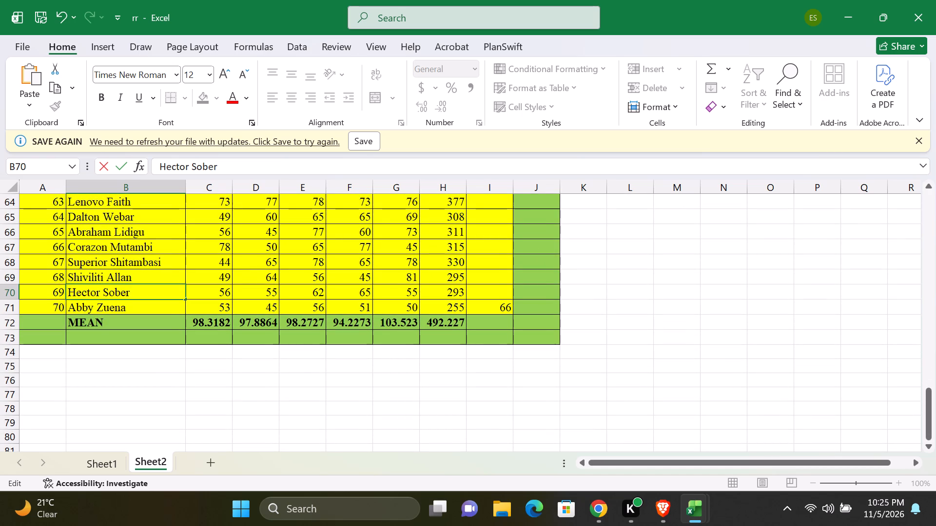
scroll(417, 309, up, 14)
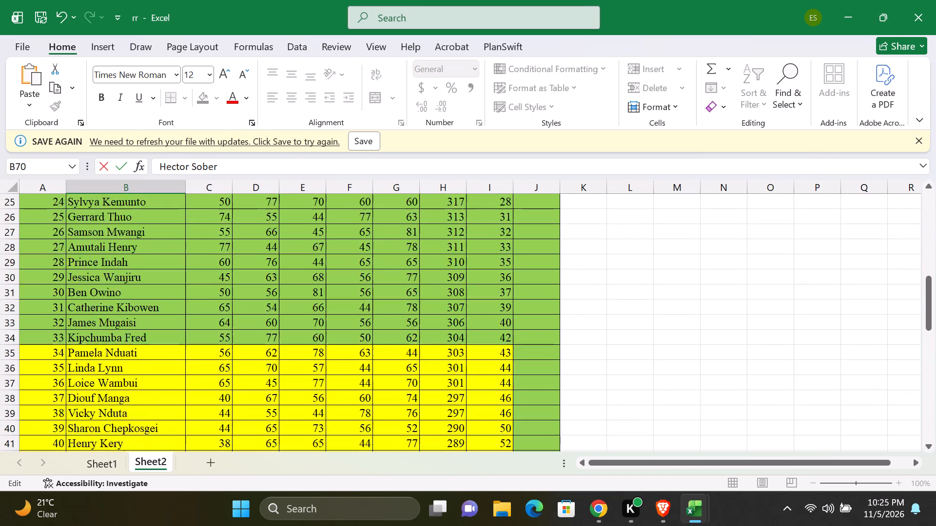
scroll(417, 309, up, 11)
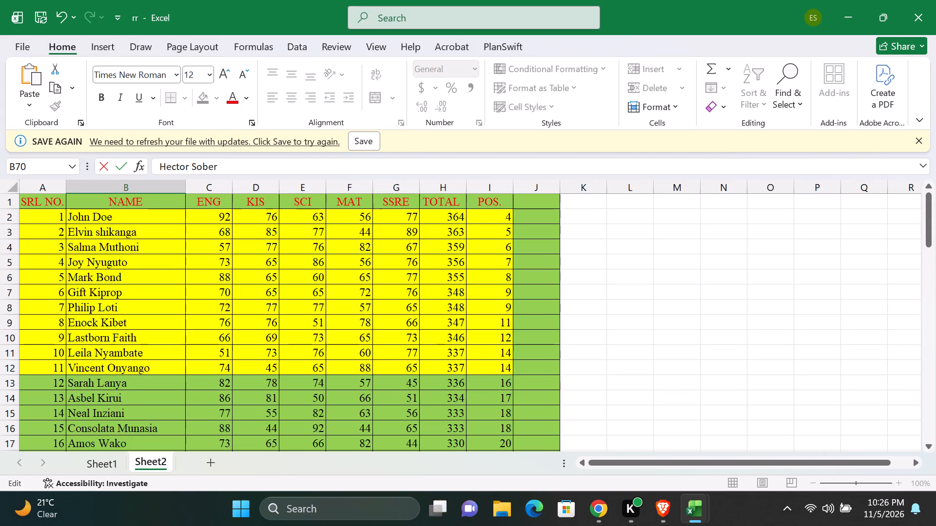
scroll(417, 309, down, 13)
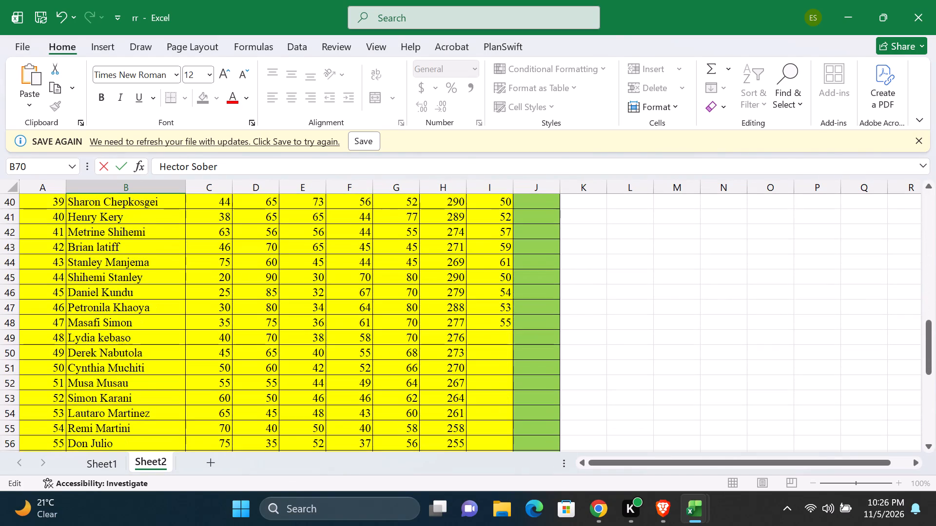
scroll(417, 309, down, 9)
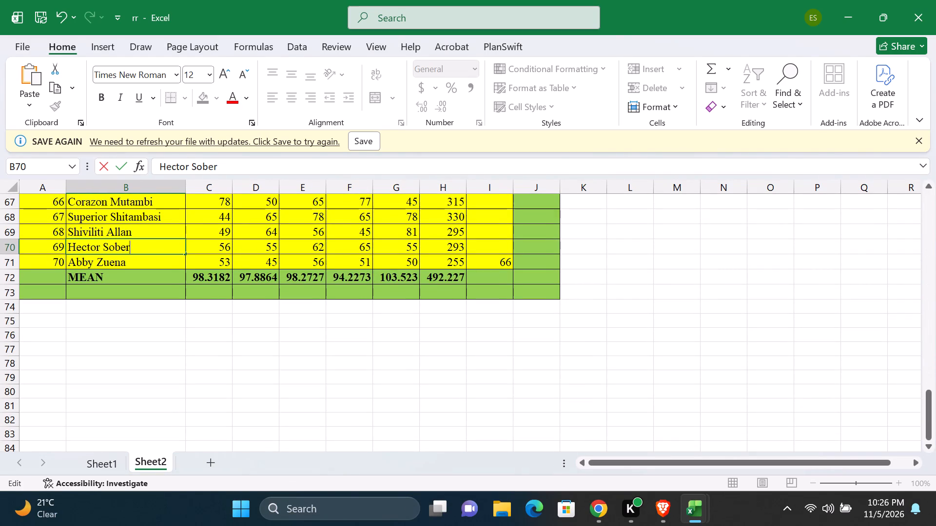
Examine the SSRE mean formula in cell G72 and check its summed range against the student rows.
double_click(405, 279)
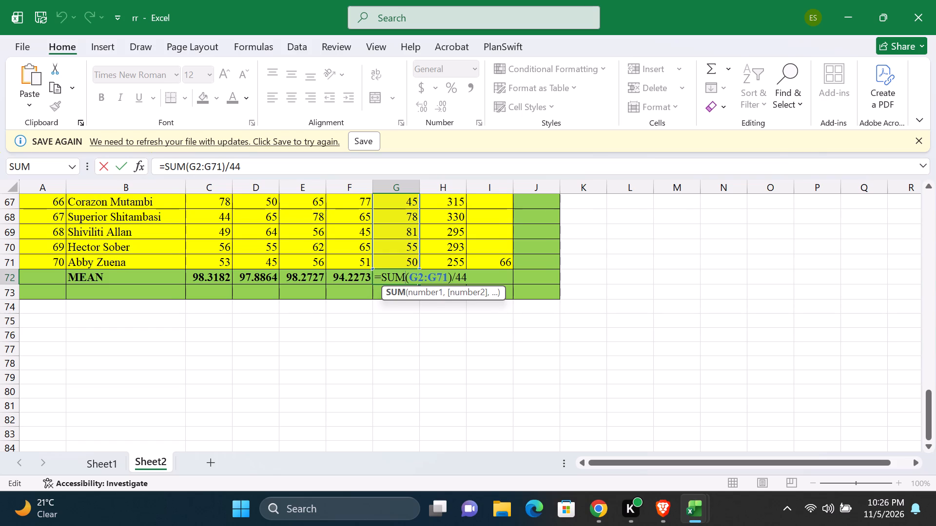
scroll(377, 288, up, 18)
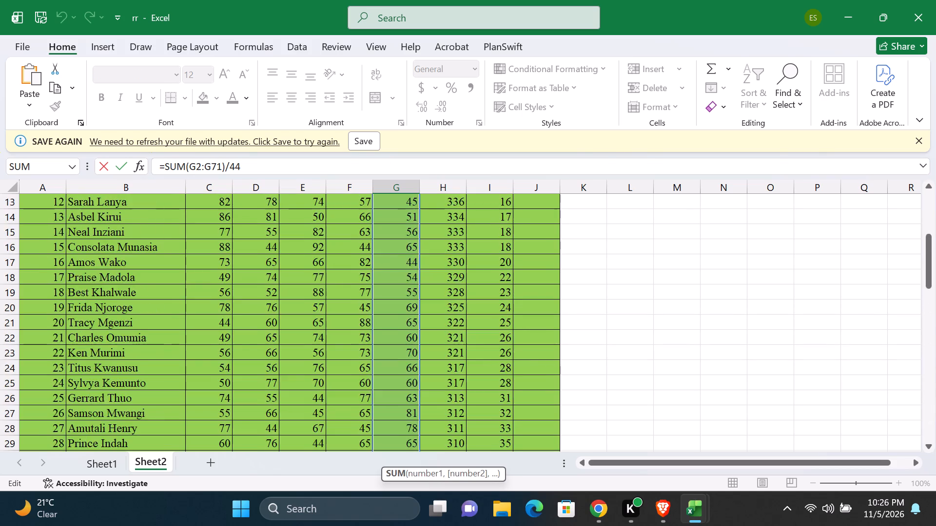
scroll(379, 288, up, 7)
scroll(381, 287, down, 3)
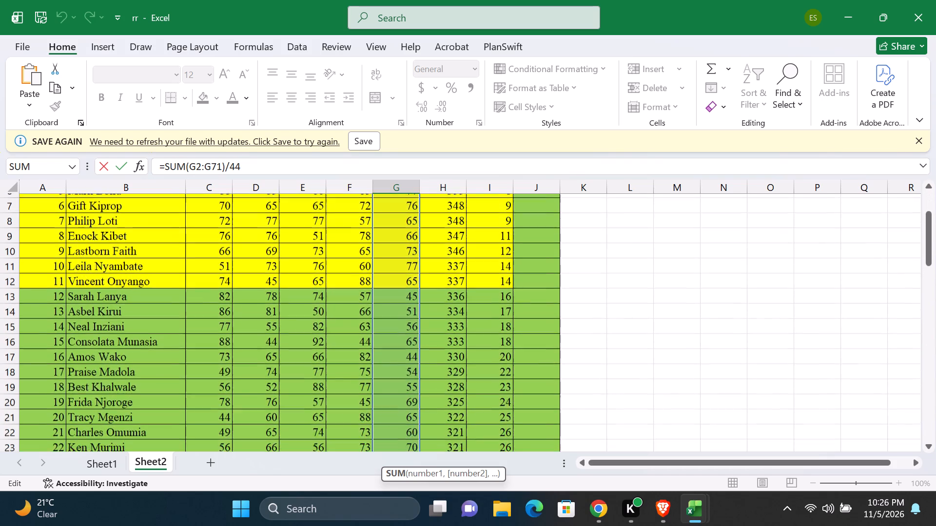
scroll(381, 287, down, 2)
scroll(381, 287, up, 6)
scroll(381, 287, down, 7)
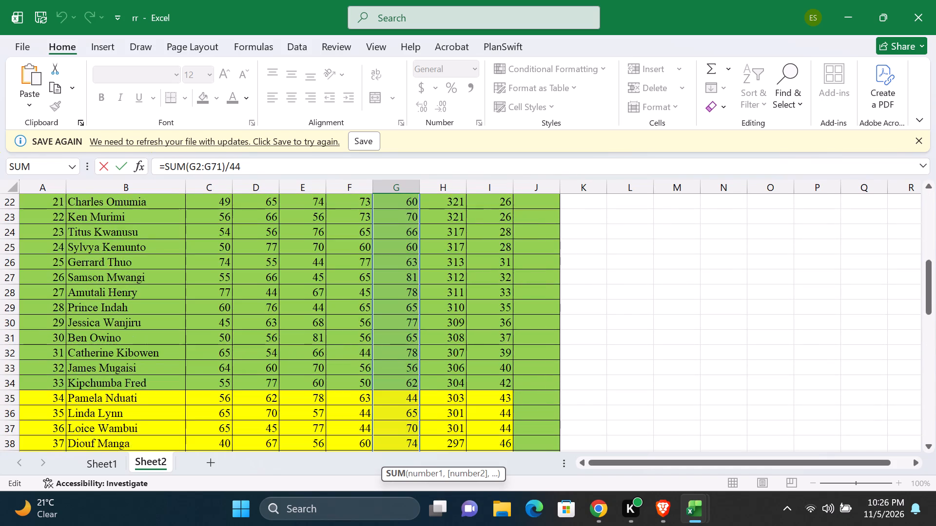
scroll(381, 287, down, 13)
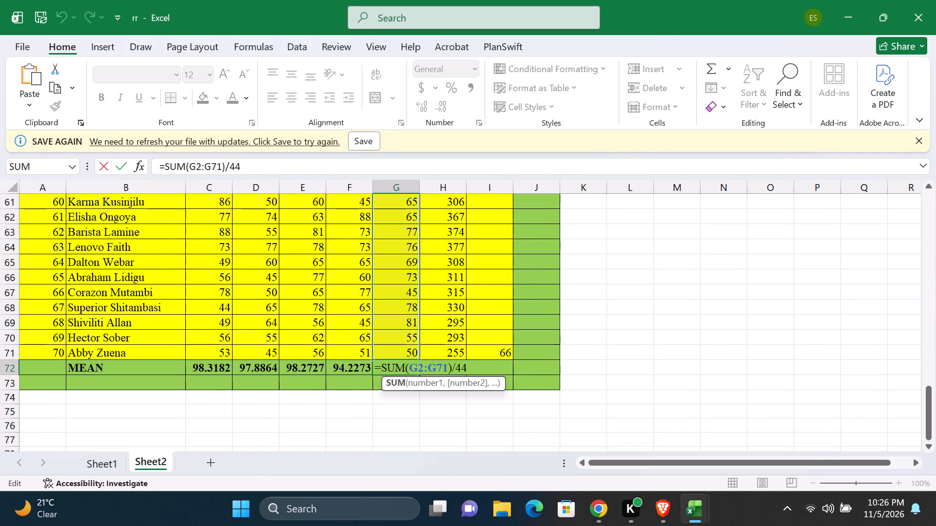
key(Return)
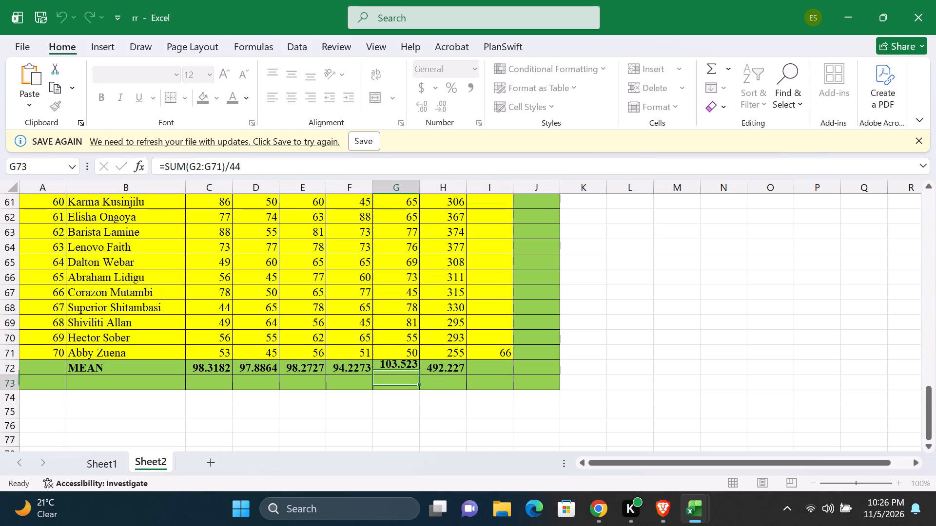
click(398, 367)
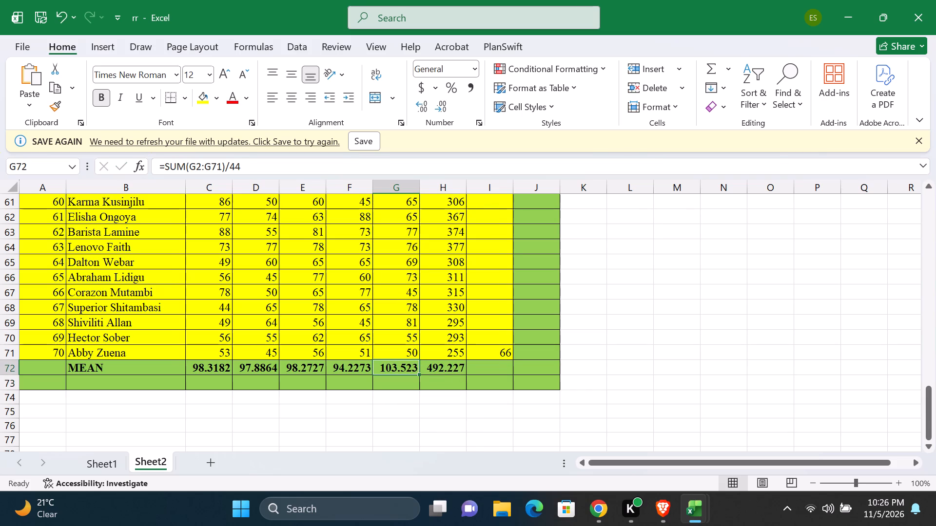
Set the divisor in the mean formula in cell G72 to 70, making it =SUM(G2:G71)/70.
double_click(409, 369)
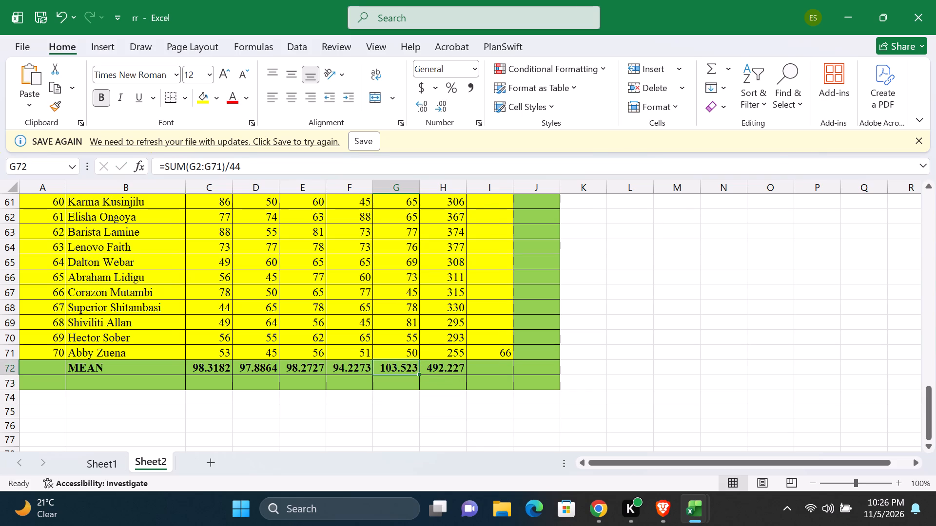
click(409, 367)
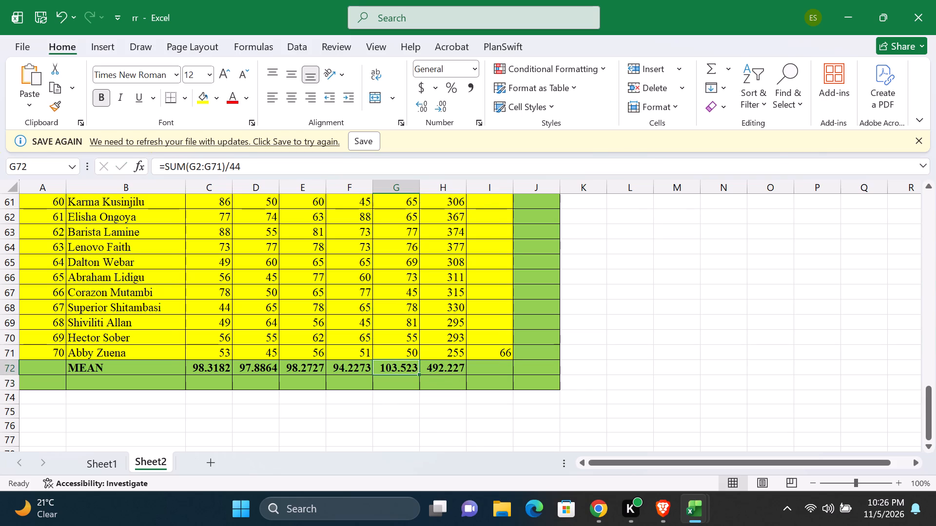
double_click(409, 367)
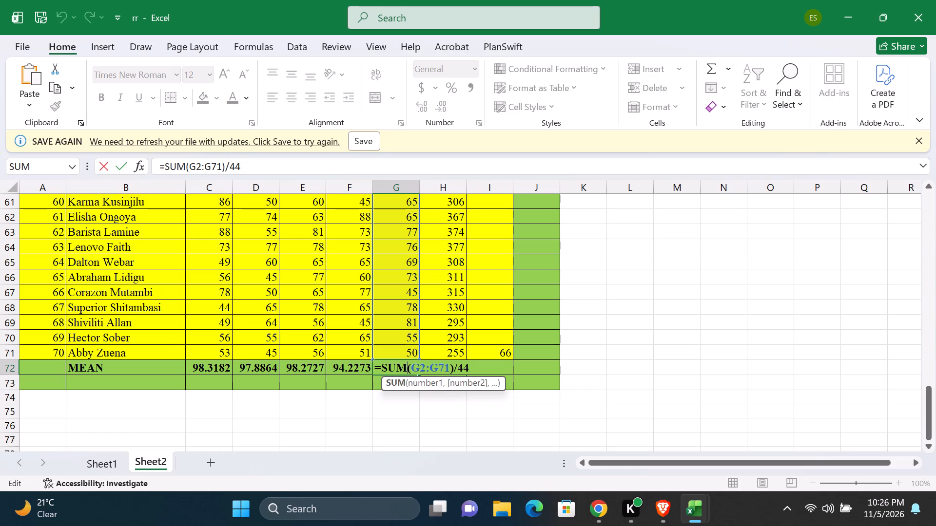
drag(241, 165, 236, 163)
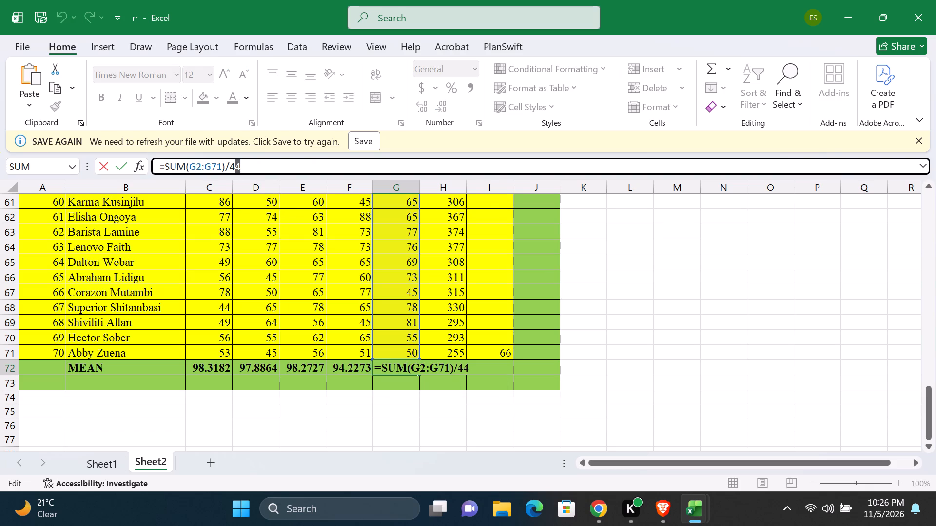
drag(236, 163, 232, 162)
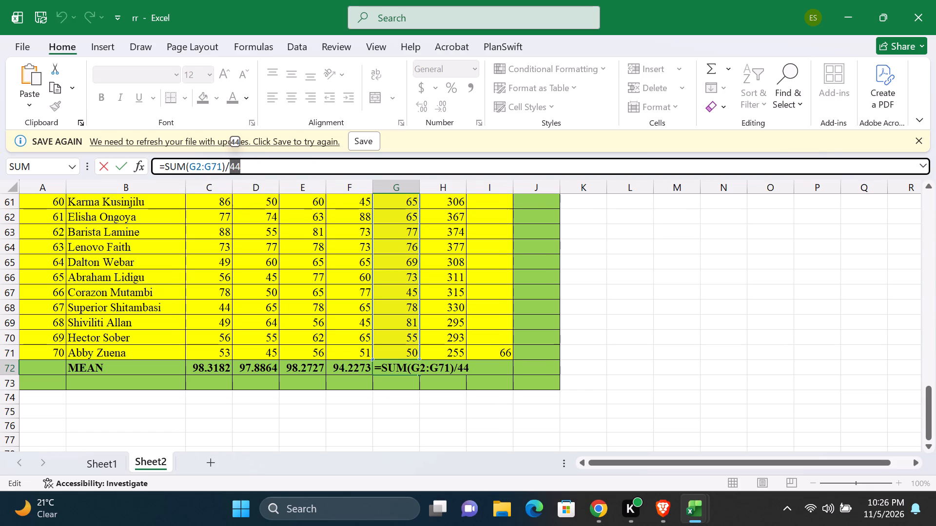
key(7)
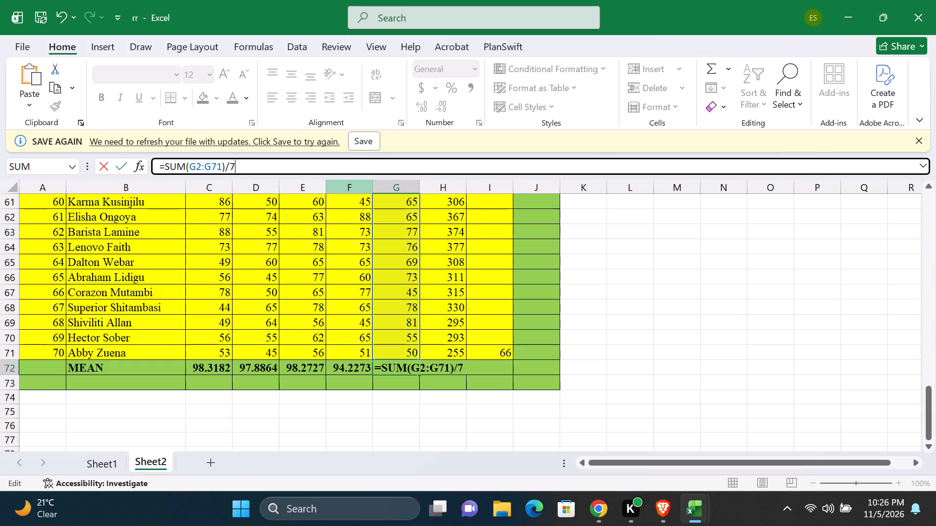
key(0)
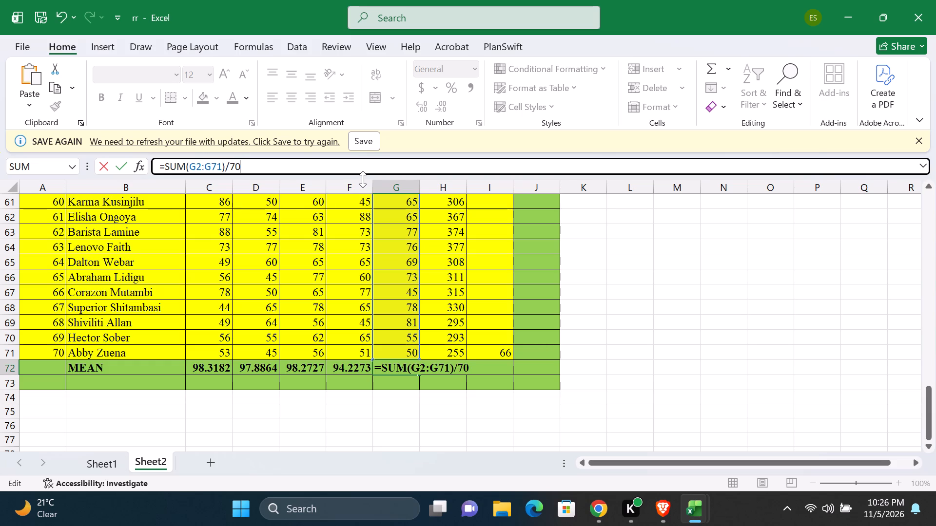
key(Return)
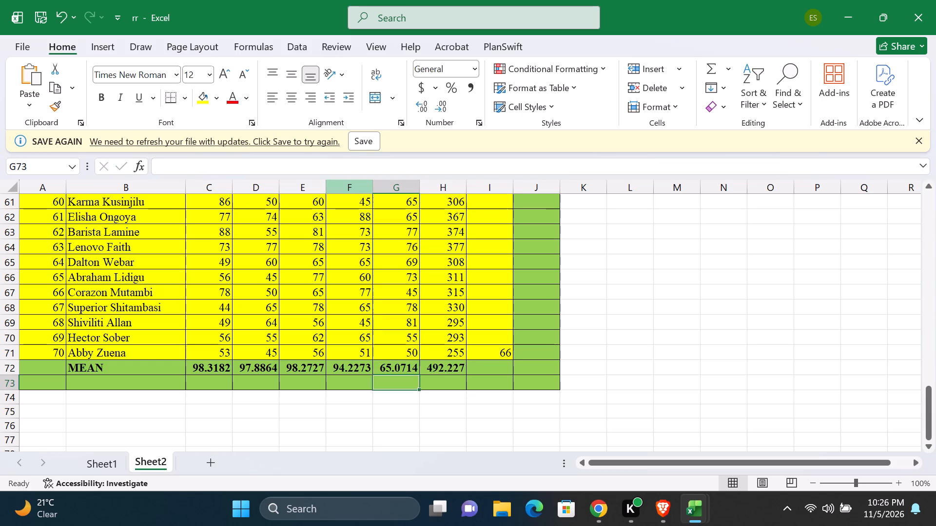
double_click(392, 364)
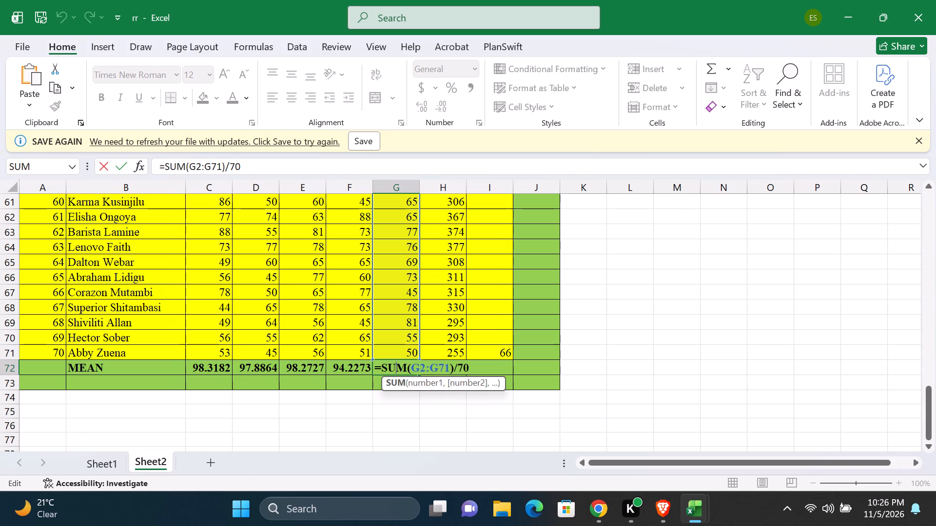
click(244, 165)
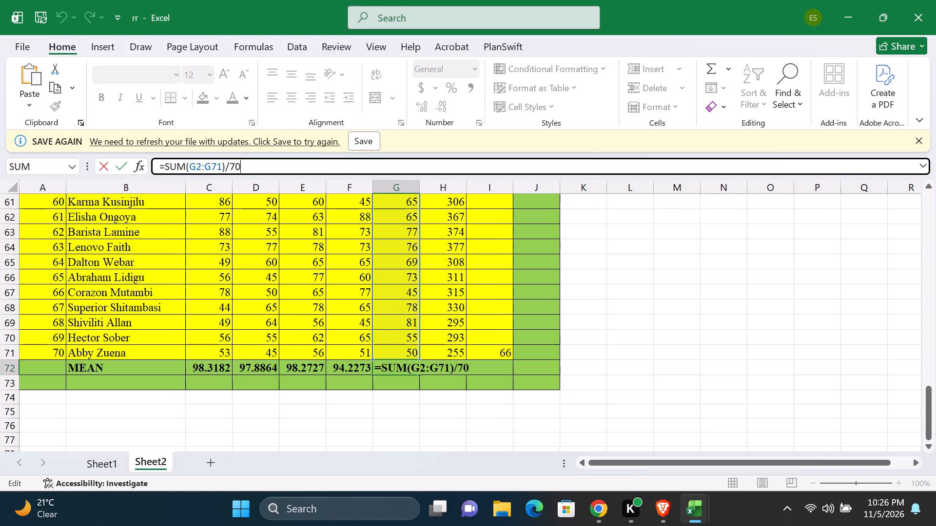
key(Return)
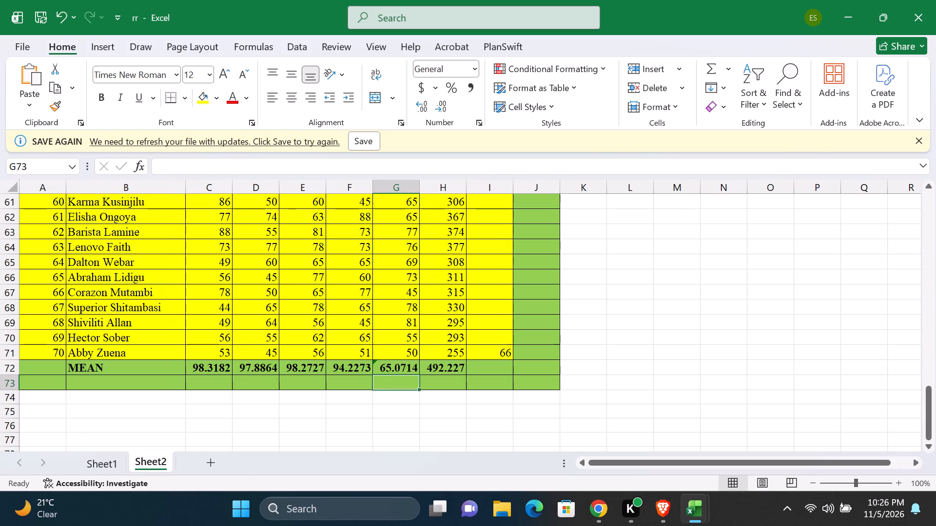
Fill the mean formula from G72 leftward across the other subject cells of the MEAN row, F72 to C72.
click(409, 367)
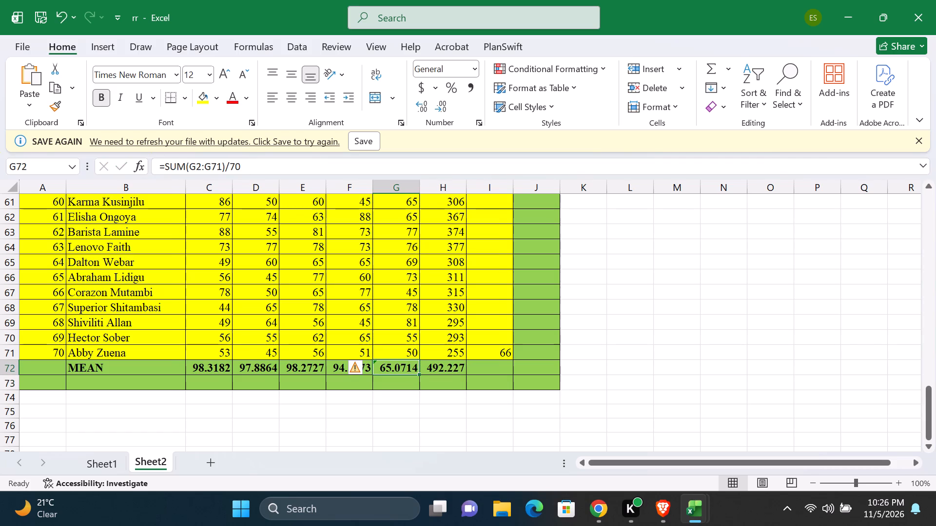
drag(420, 374, 354, 374)
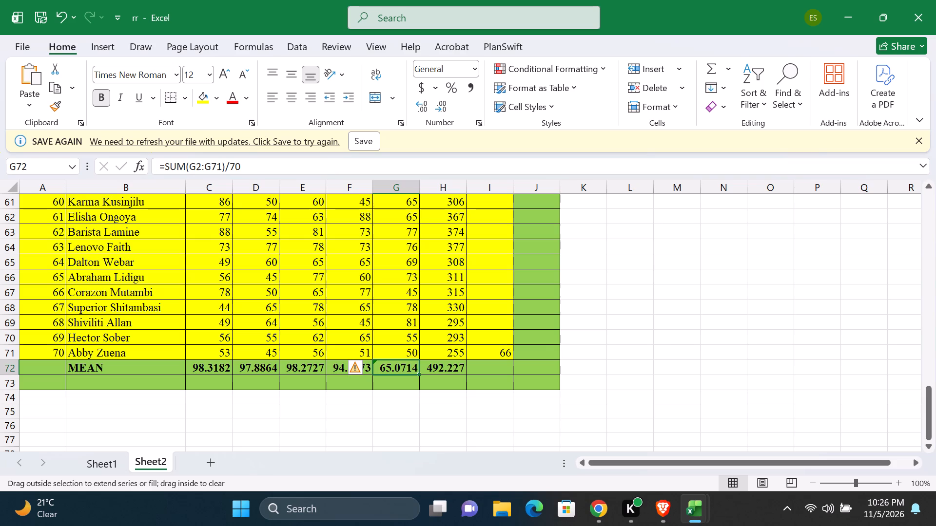
drag(354, 374, 208, 378)
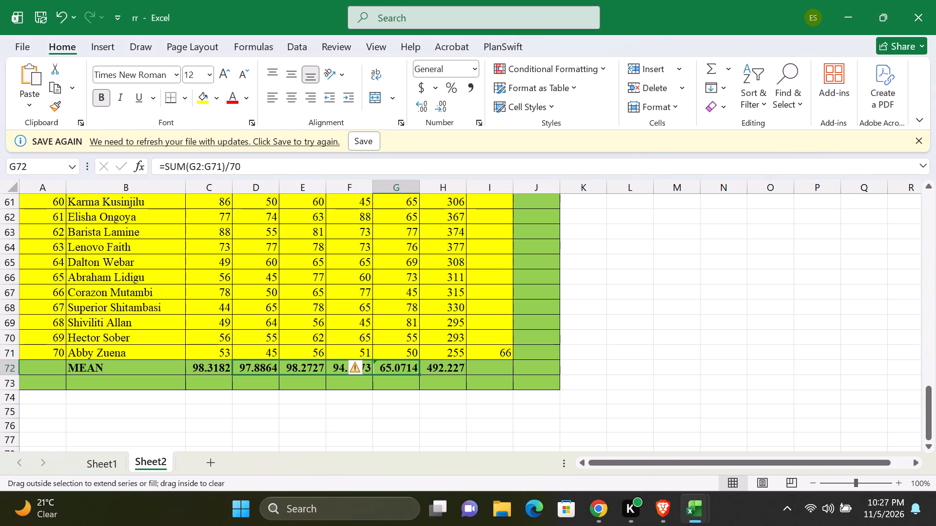
drag(208, 378, 199, 377)
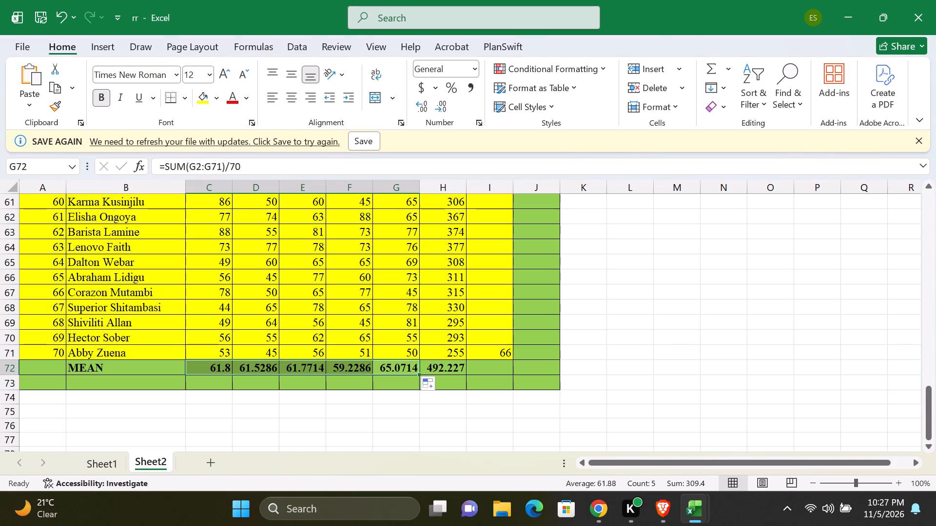
click(273, 388)
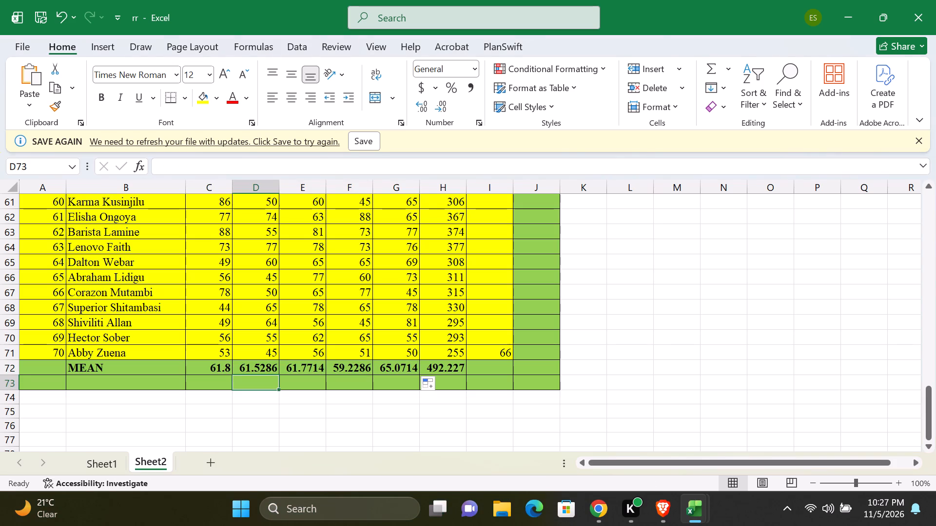
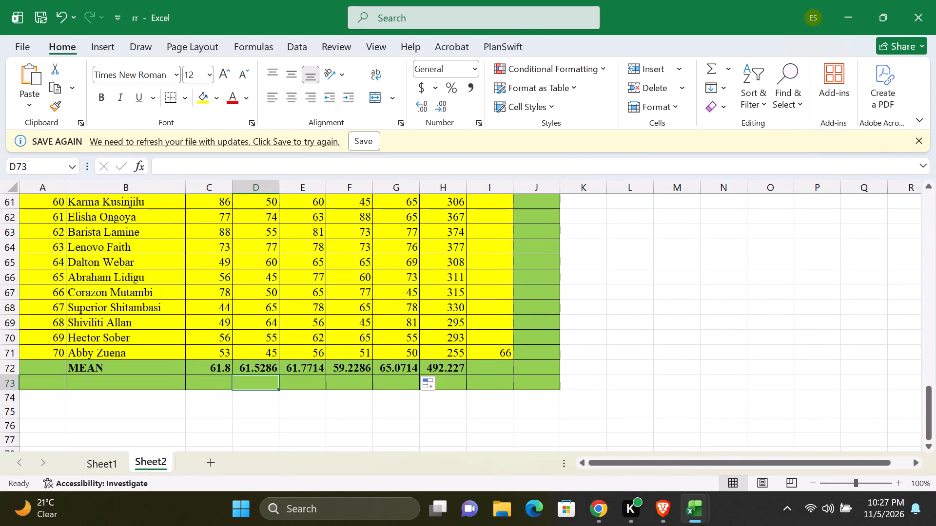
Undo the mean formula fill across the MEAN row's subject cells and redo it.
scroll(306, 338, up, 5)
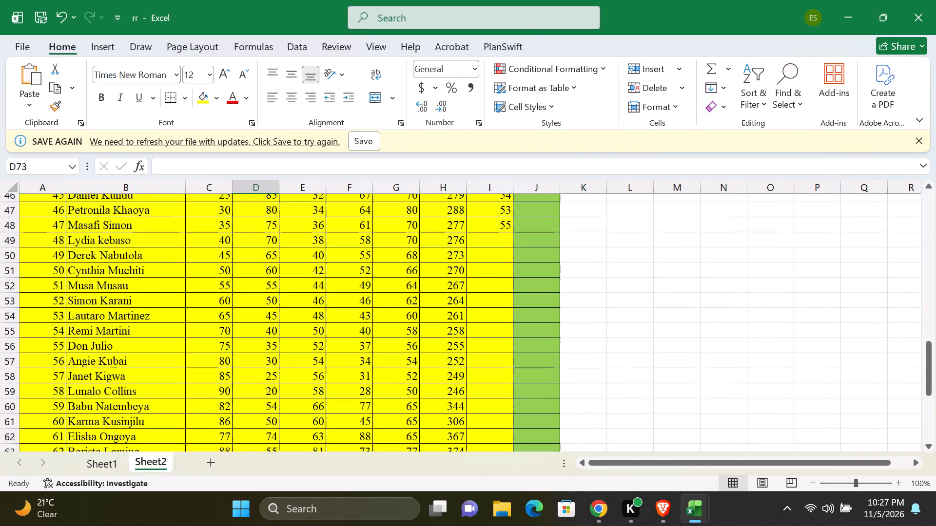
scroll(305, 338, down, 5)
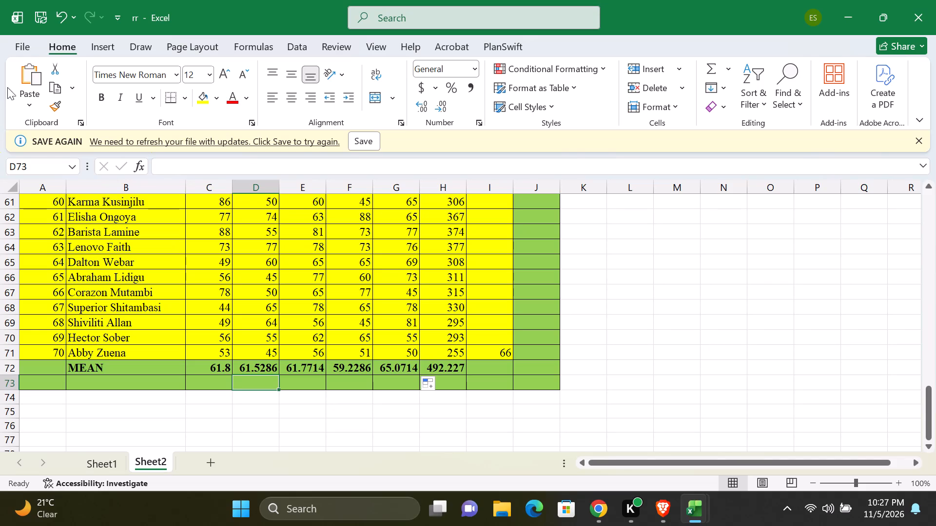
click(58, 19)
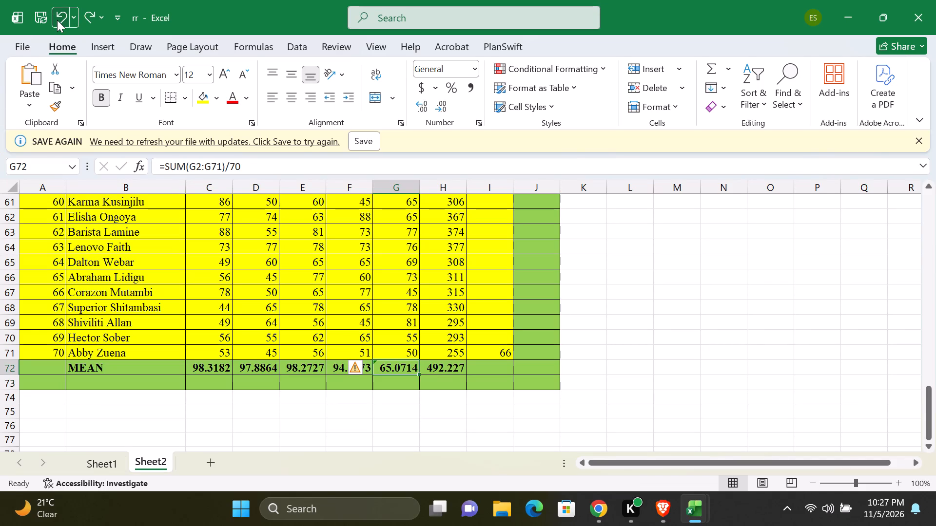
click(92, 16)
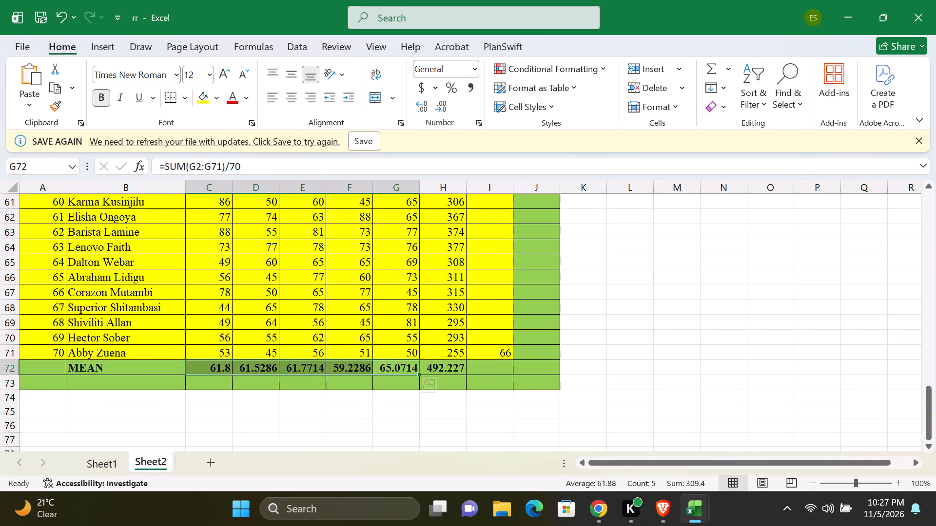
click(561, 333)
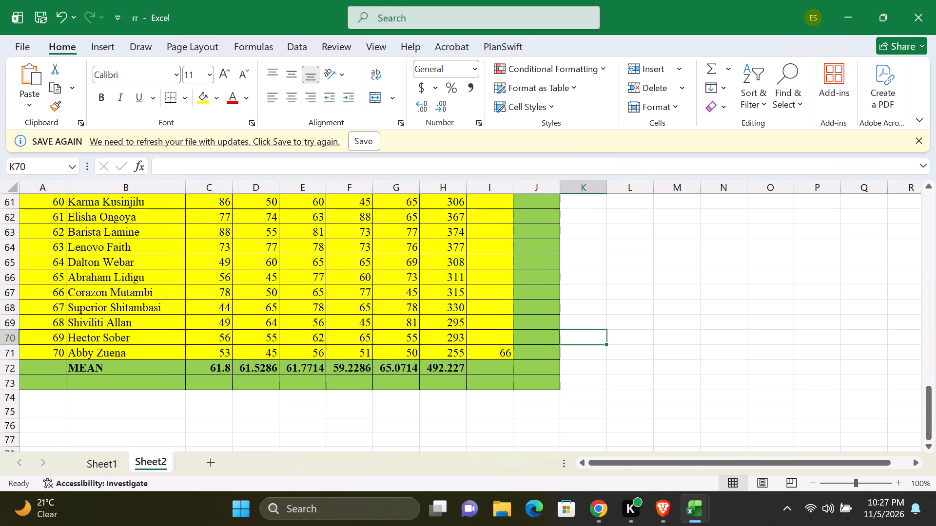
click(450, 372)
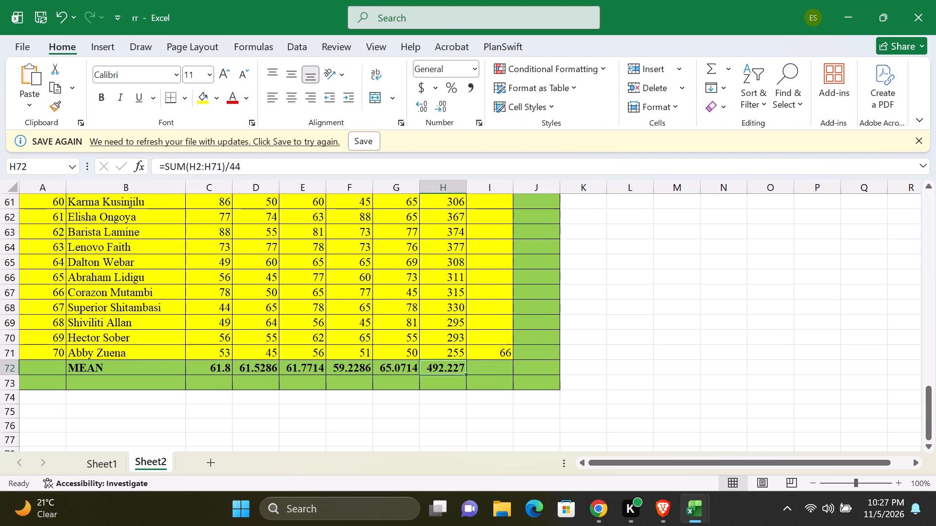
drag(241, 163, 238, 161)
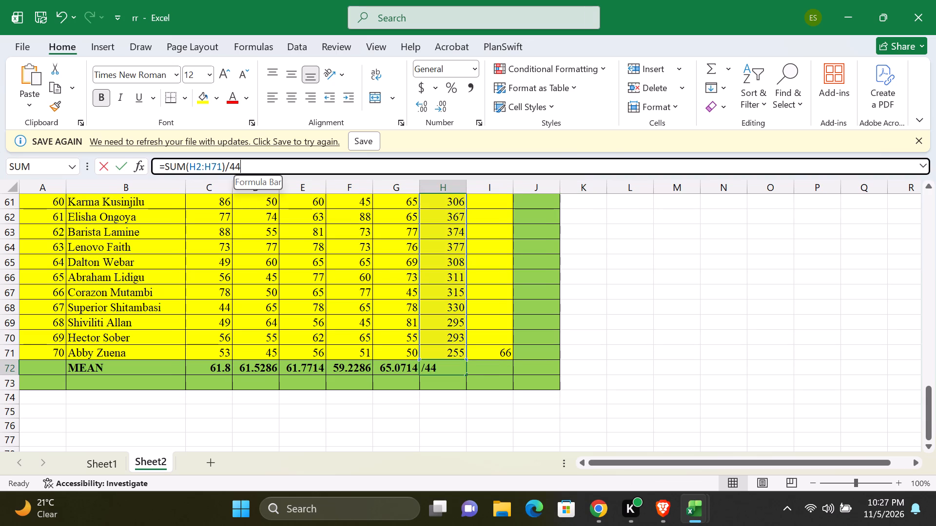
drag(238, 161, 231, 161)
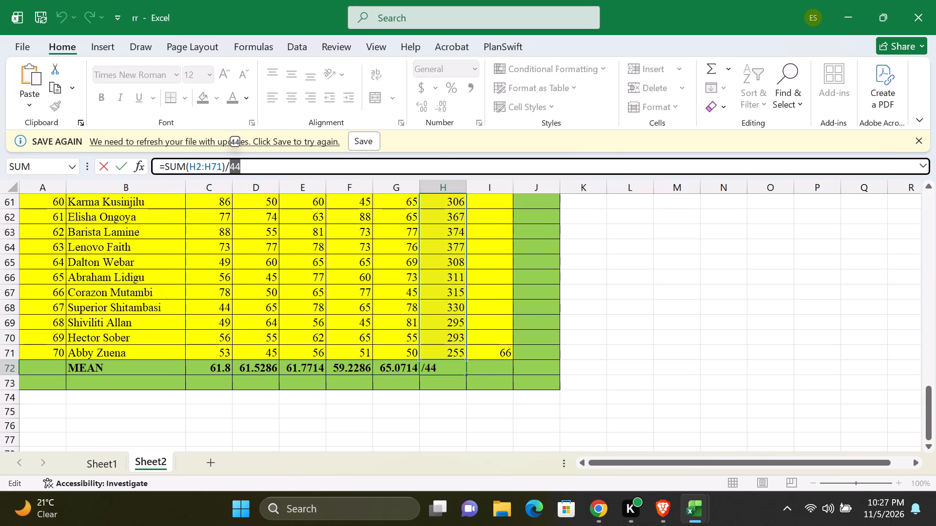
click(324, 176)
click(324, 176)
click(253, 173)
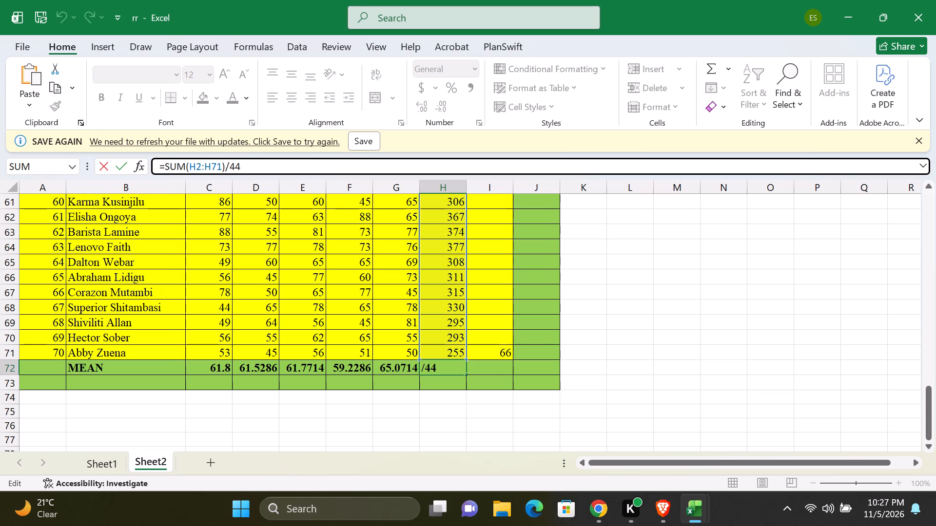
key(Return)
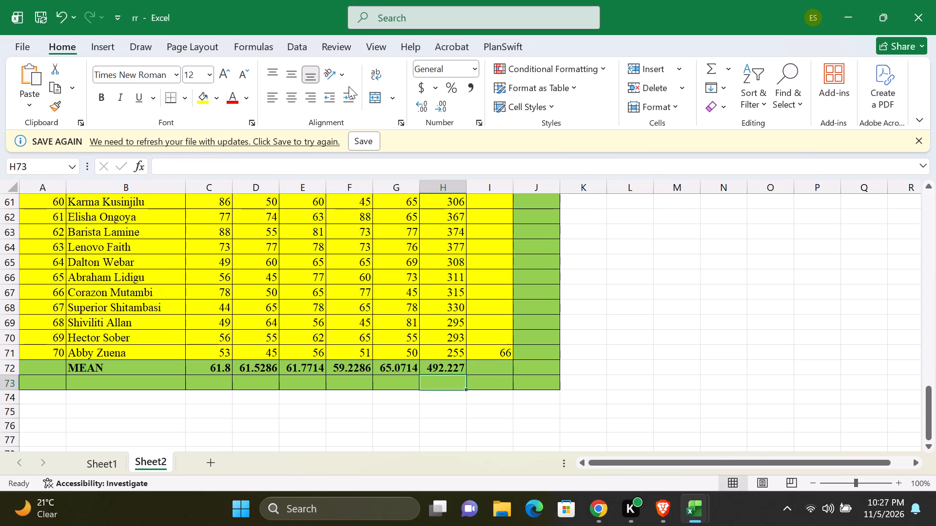
Set the divisor in the TOTAL mean formula in cell H72 to 70, making it =SUM(H2:H71)/70.
click(458, 367)
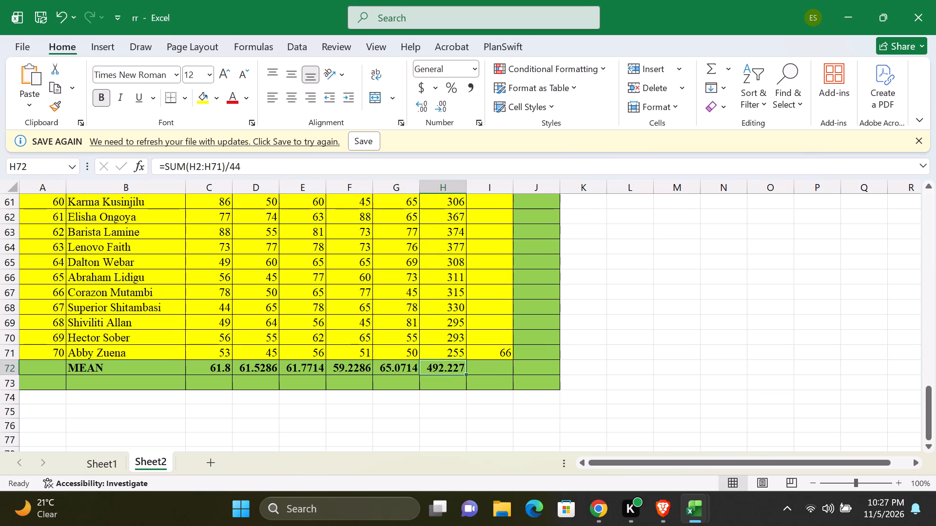
drag(241, 166, 233, 163)
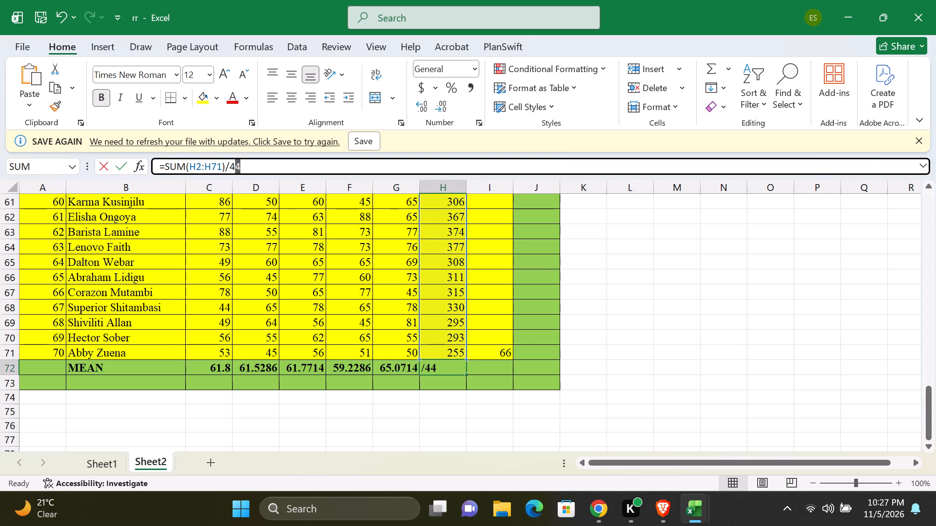
drag(233, 163, 231, 163)
text(70)
key(Return)
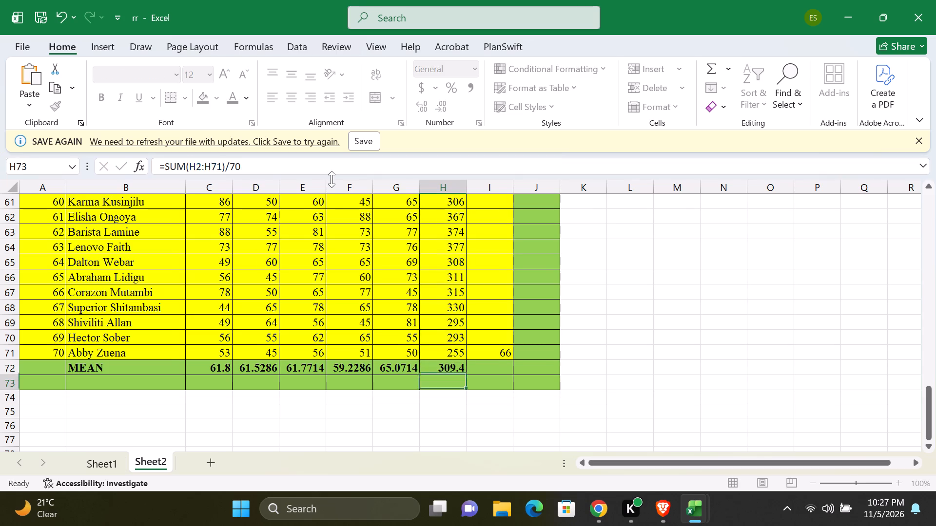
click(618, 298)
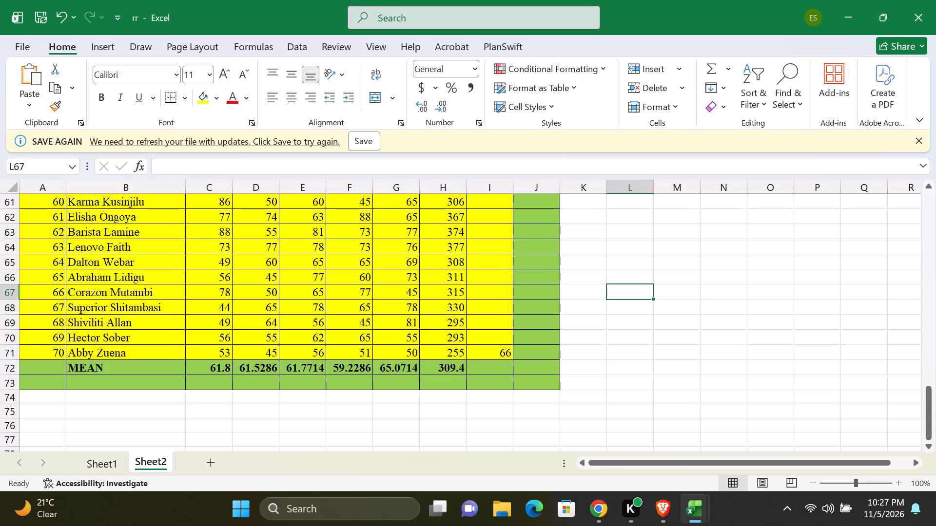
Fill the RANK formula in the POS. column from I48 down to I71, the last student row.
scroll(515, 330, up, 6)
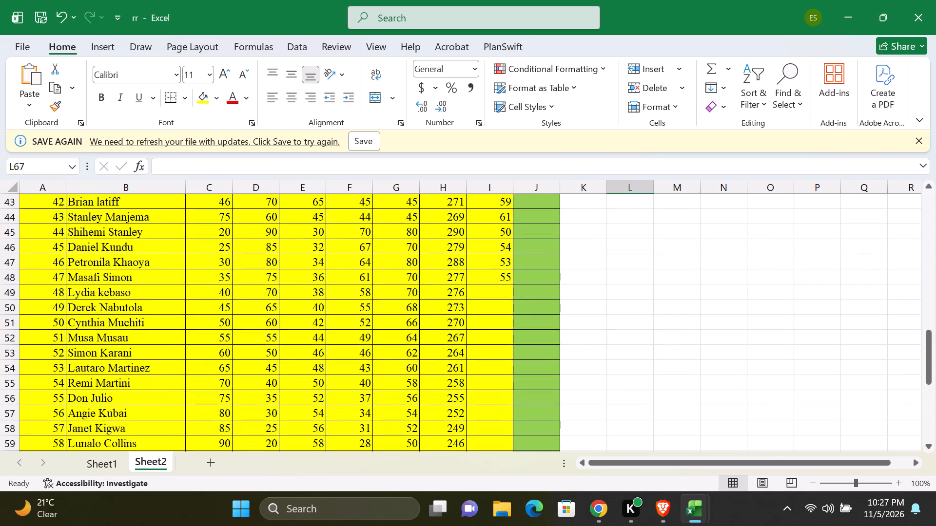
click(496, 279)
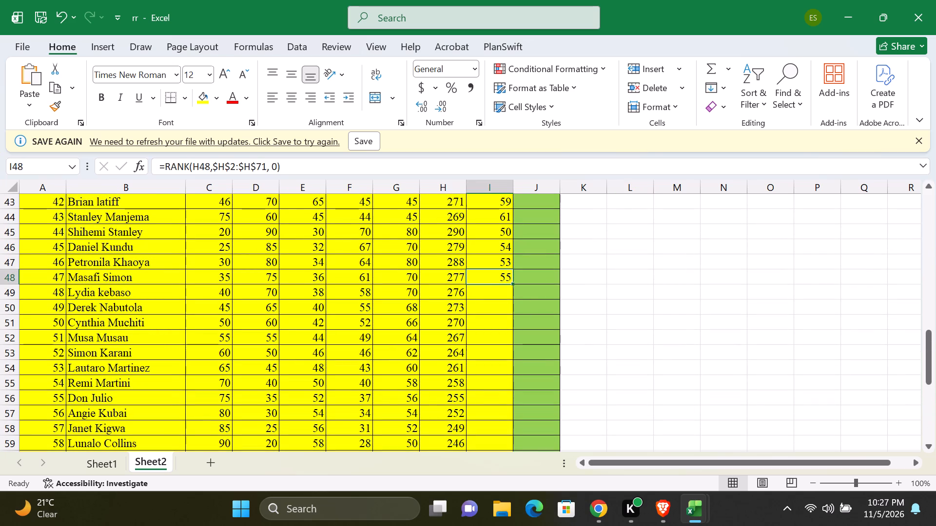
drag(514, 283, 513, 312)
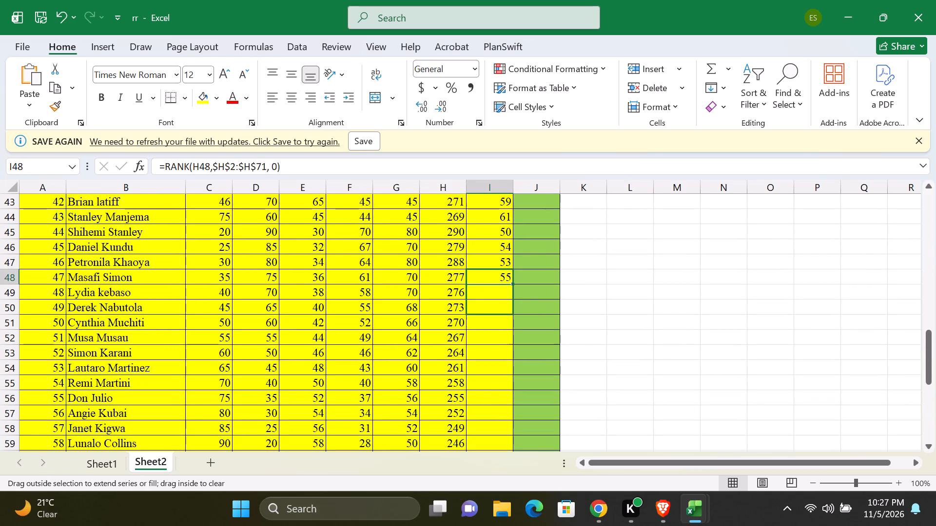
drag(513, 312, 509, 373)
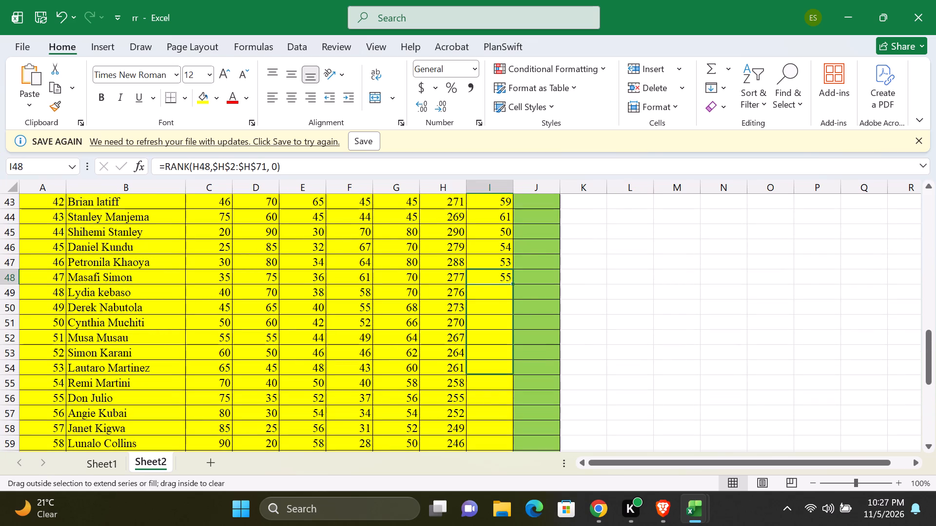
drag(509, 373, 510, 432)
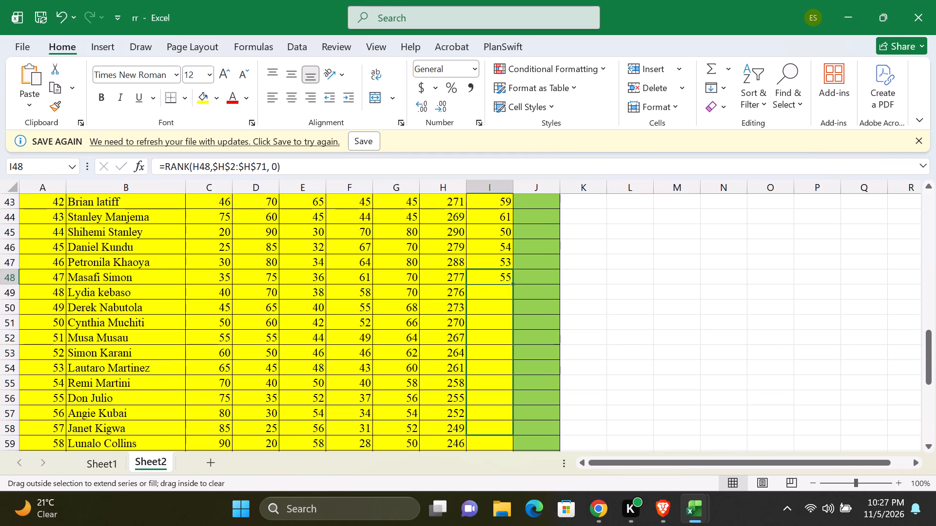
drag(510, 432, 512, 454)
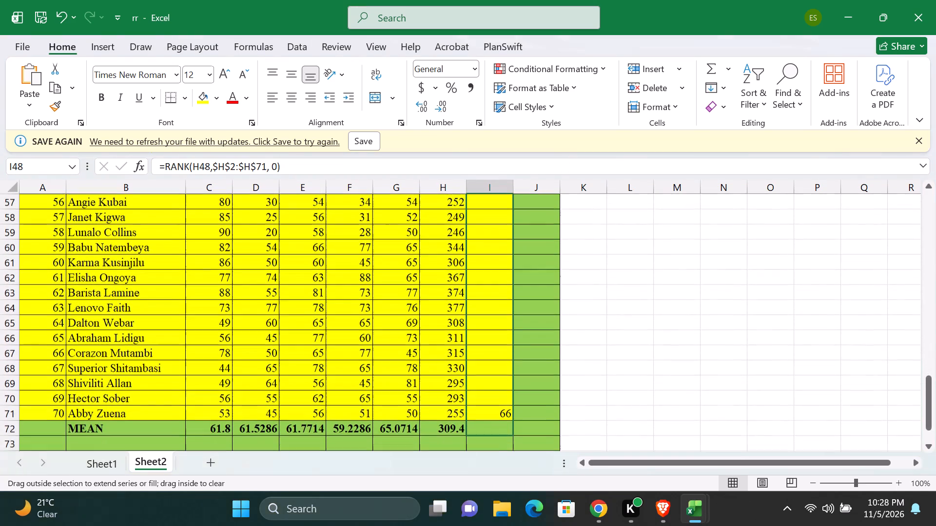
drag(512, 454, 507, 416)
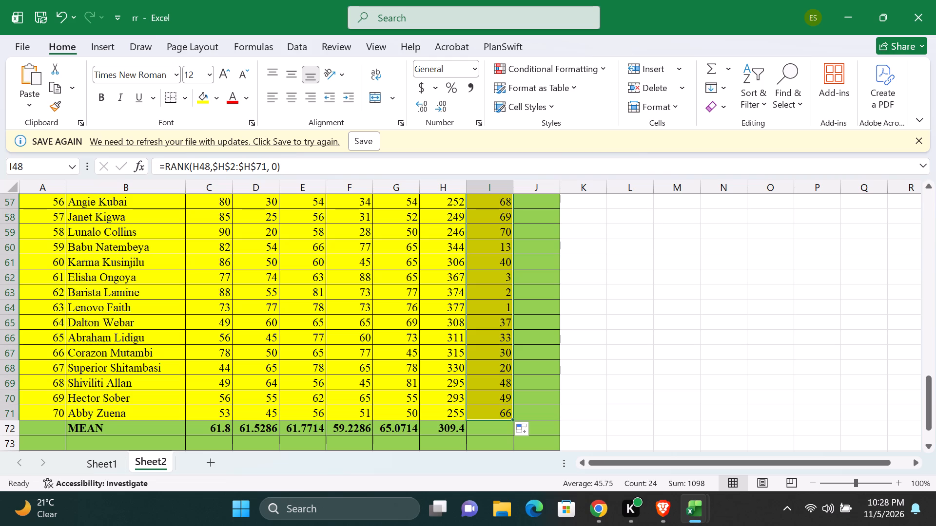
click(533, 346)
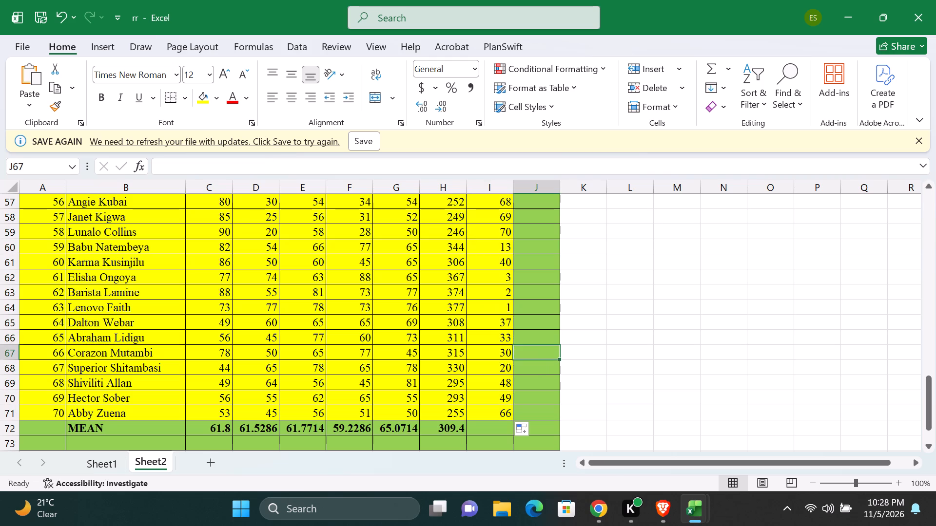
Review the POS. column against the totals from the header row to row 71, examining rows 63 and 64 in particular.
scroll(478, 321, up, 11)
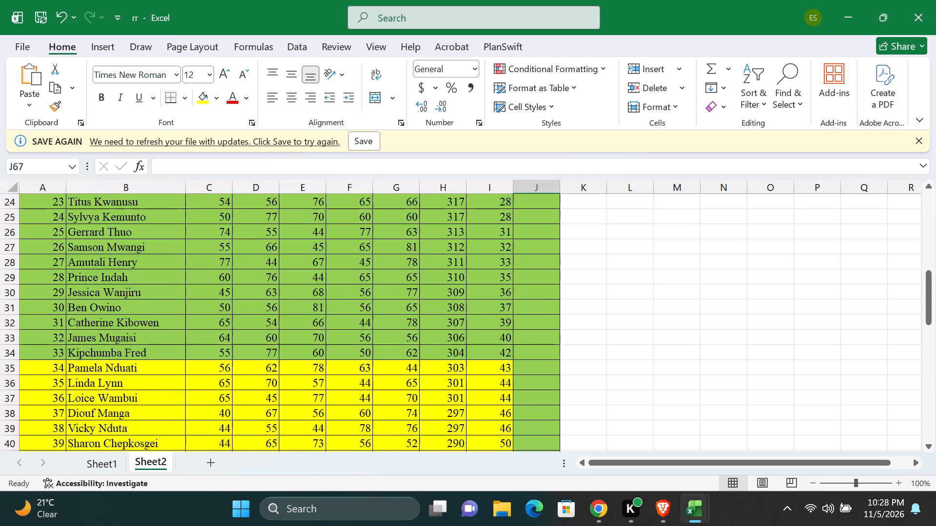
scroll(478, 321, up, 19)
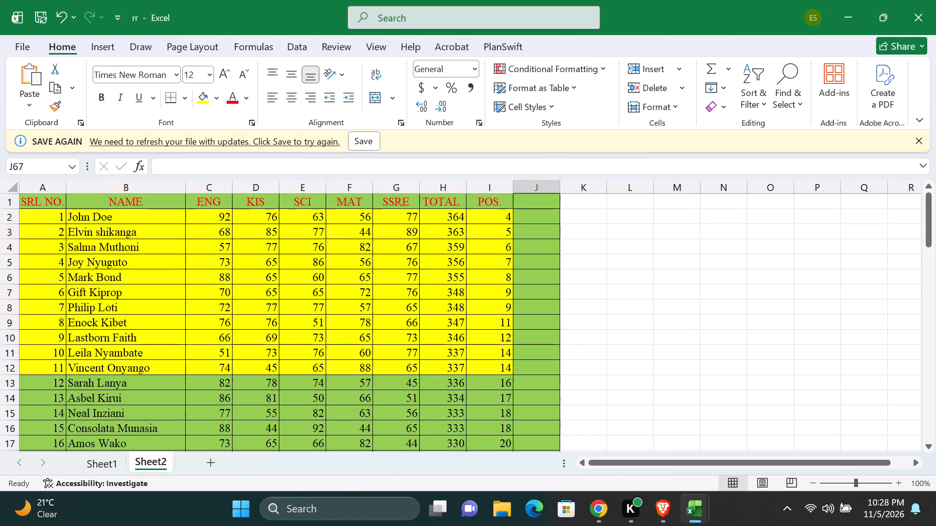
scroll(478, 321, down, 5)
scroll(478, 321, up, 10)
scroll(478, 321, down, 12)
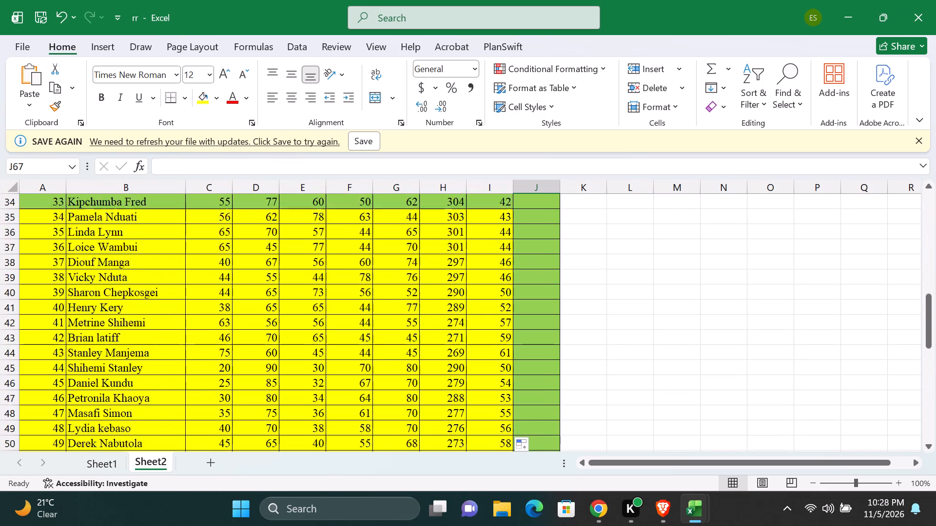
scroll(478, 321, down, 6)
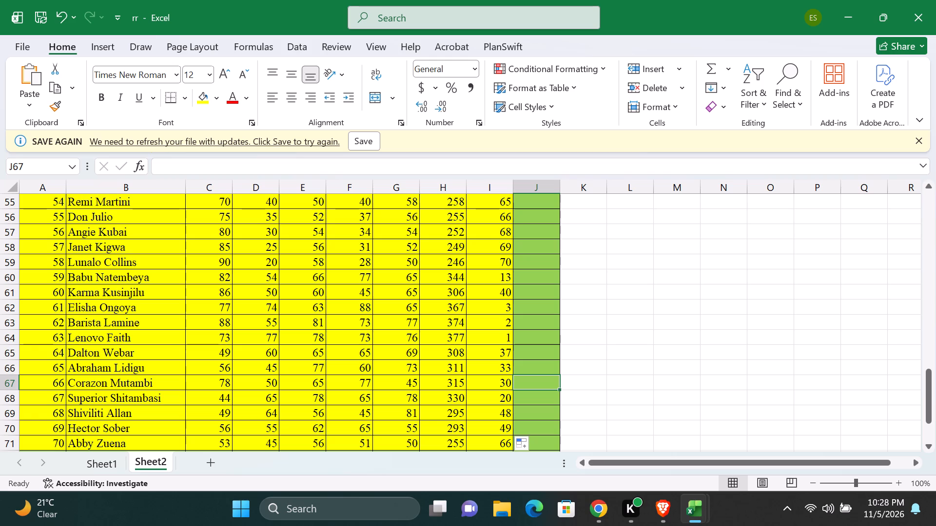
drag(1, 320, 4, 332)
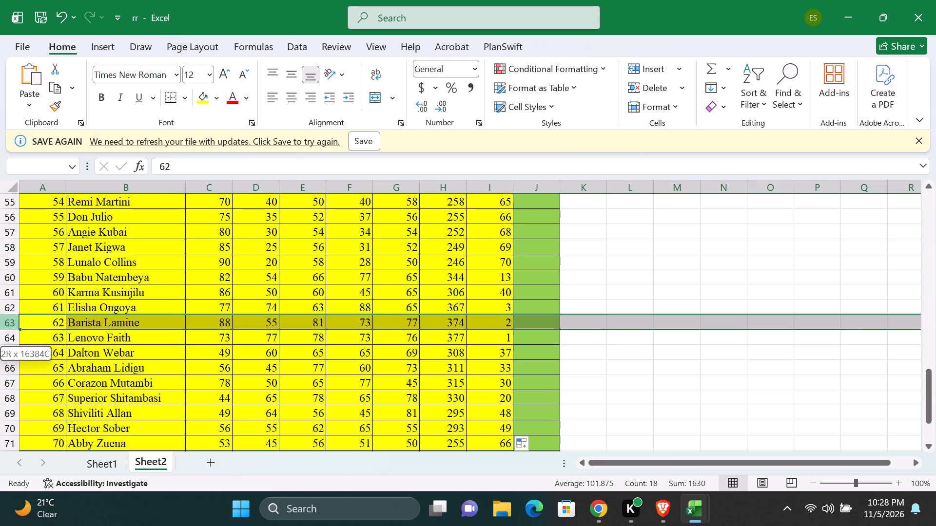
drag(4, 332, 5, 336)
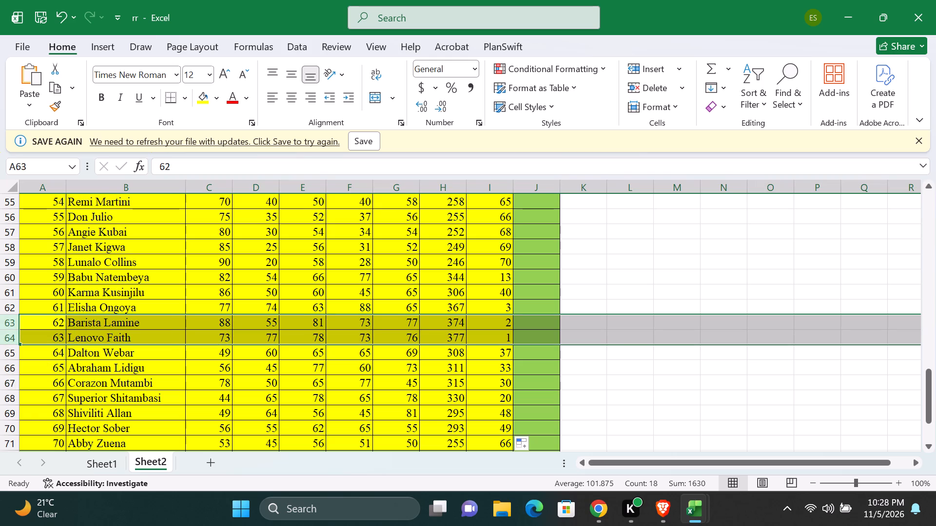
scroll(410, 379, down, 2)
scroll(410, 379, up, 2)
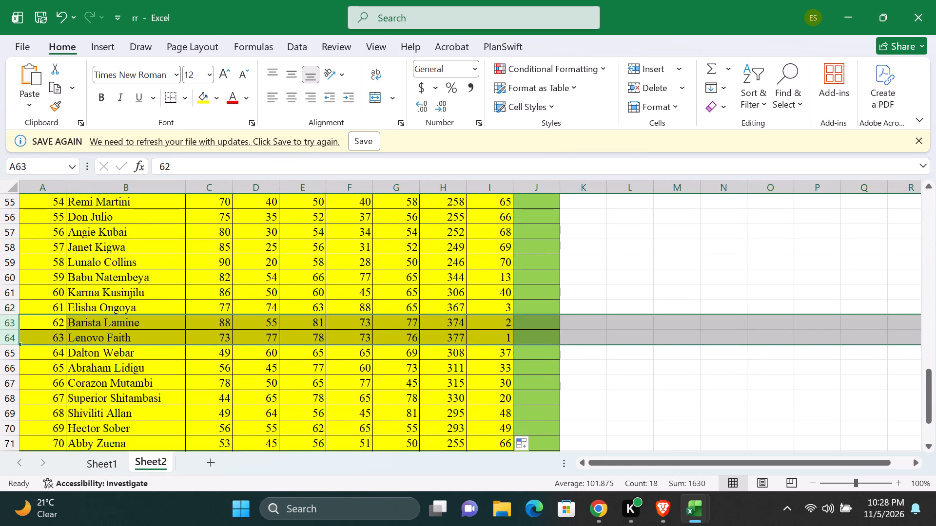
click(267, 416)
Sort the student table A1:I71, with its header row, by POS. cell values from smallest to largest, leaving out the MEAN row.
scroll(75, 268, up, 5)
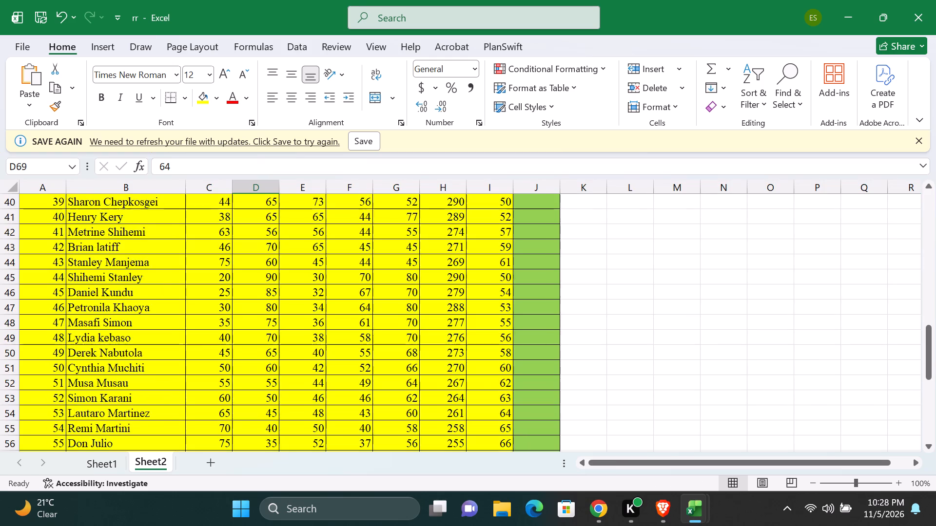
scroll(83, 269, up, 16)
scroll(83, 268, up, 6)
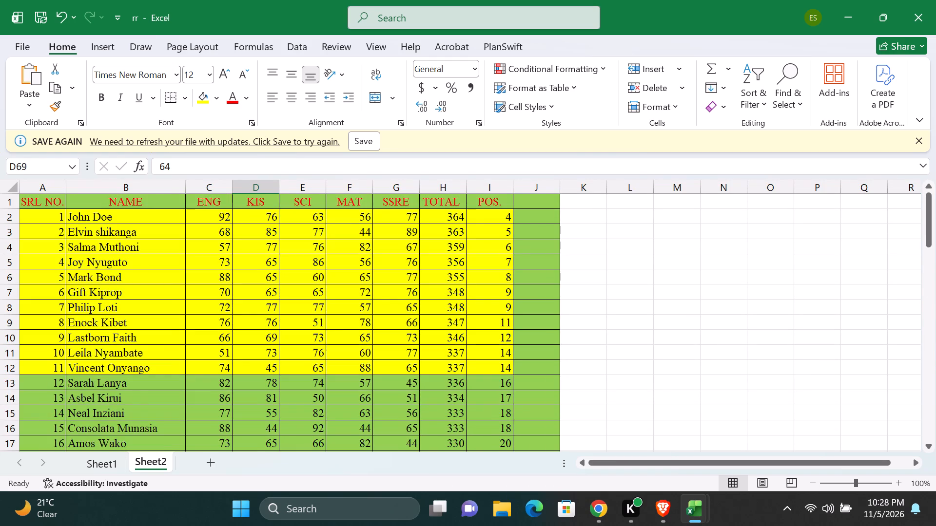
click(44, 220)
click(100, 256)
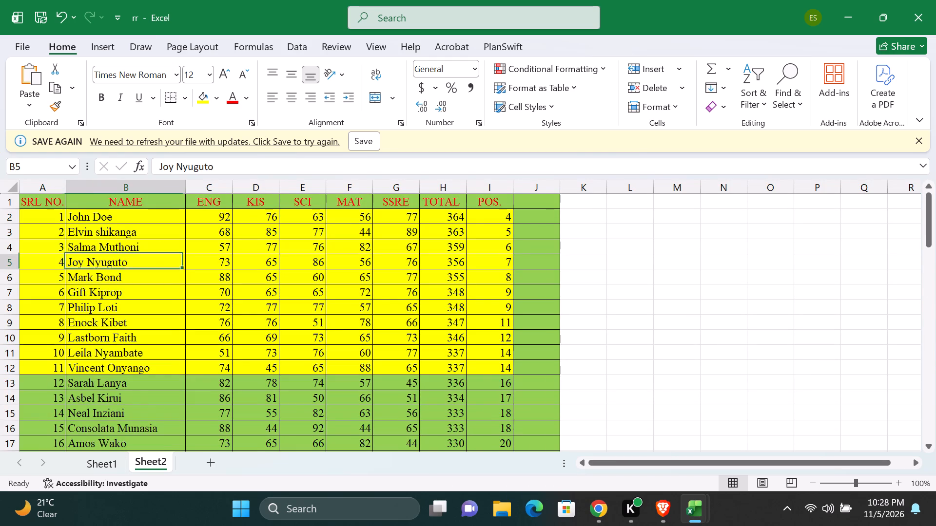
drag(40, 197, 120, 233)
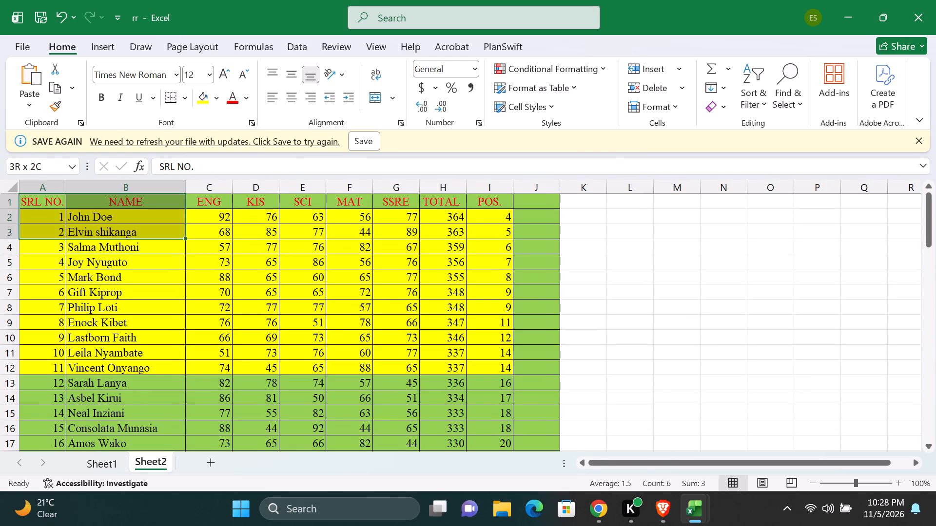
drag(120, 233, 516, 408)
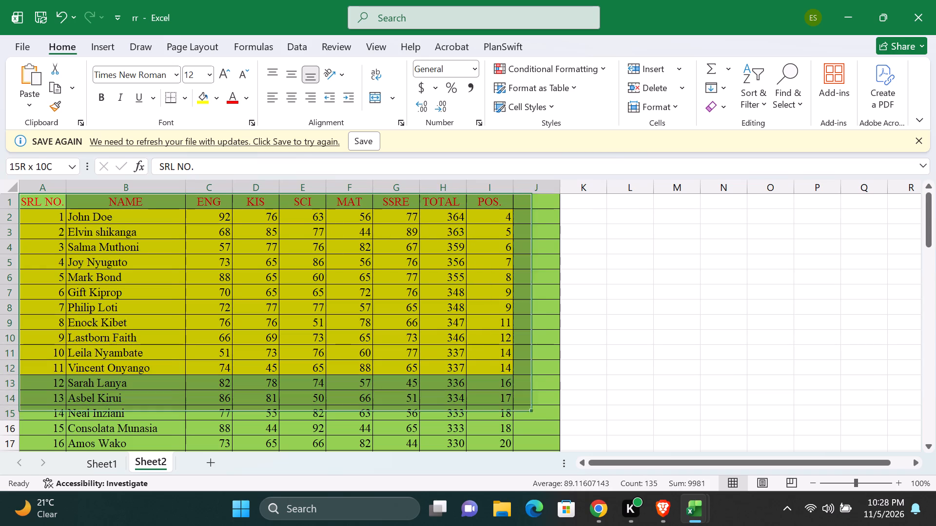
drag(516, 408, 508, 459)
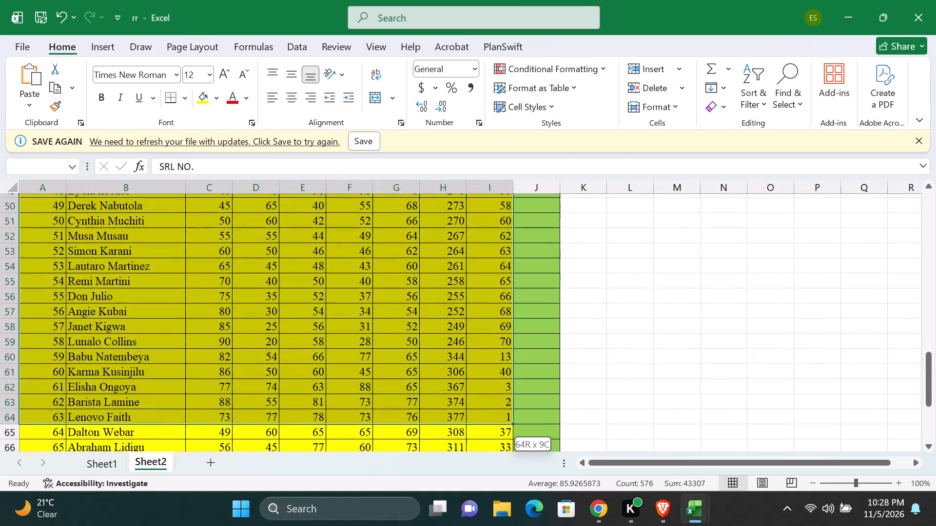
drag(508, 459, 507, 447)
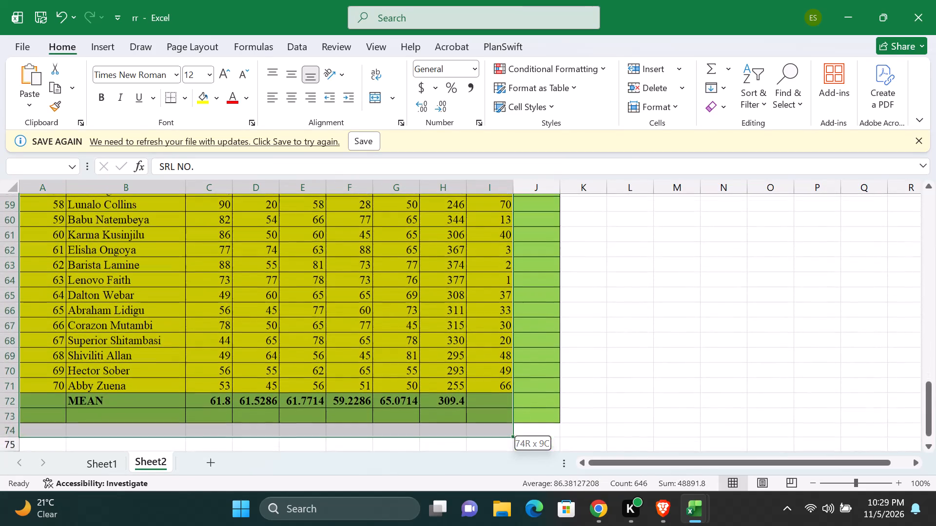
drag(507, 447, 504, 387)
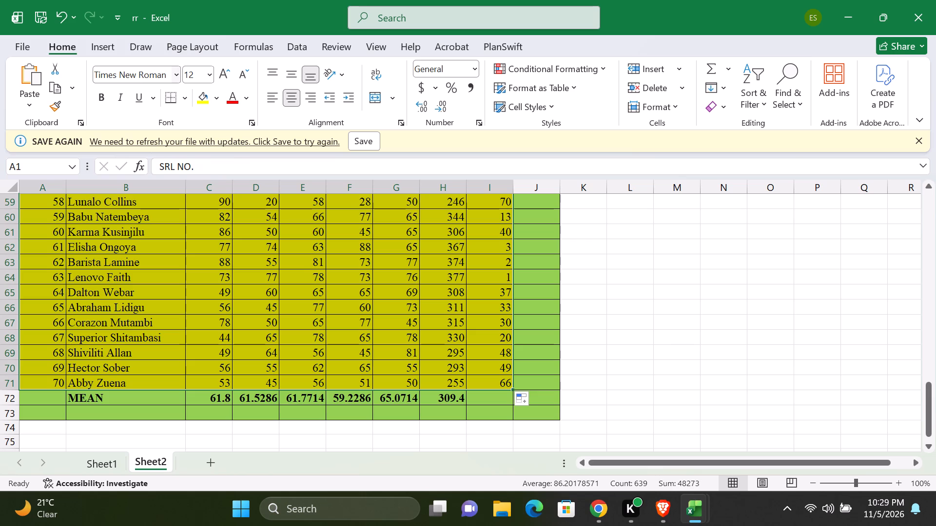
click(294, 45)
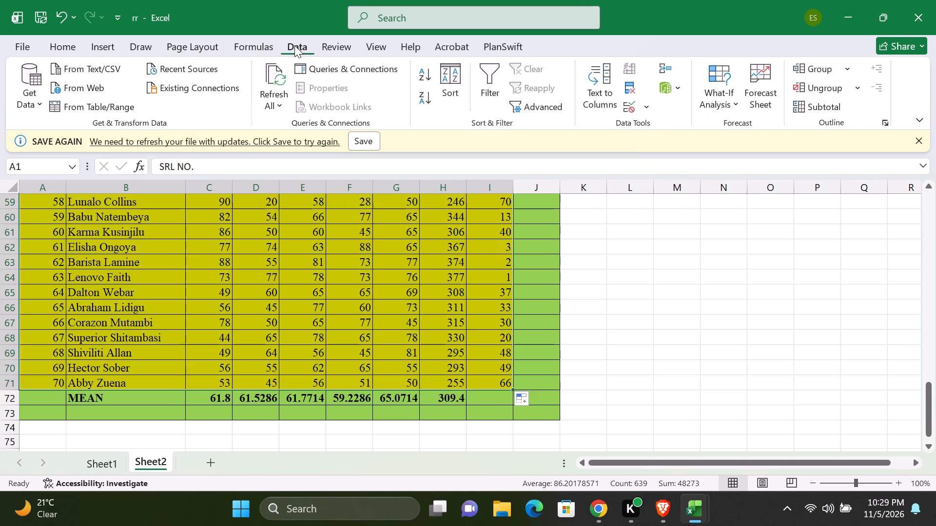
click(446, 94)
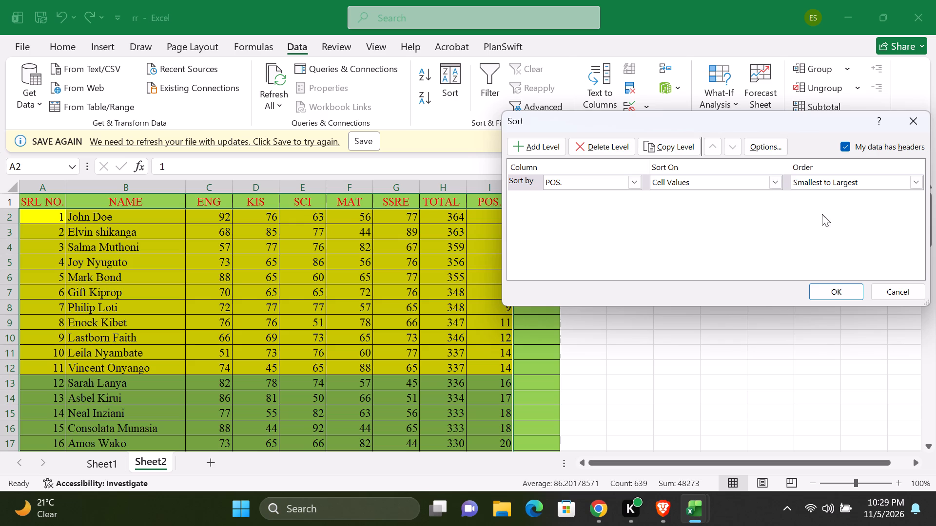
click(834, 291)
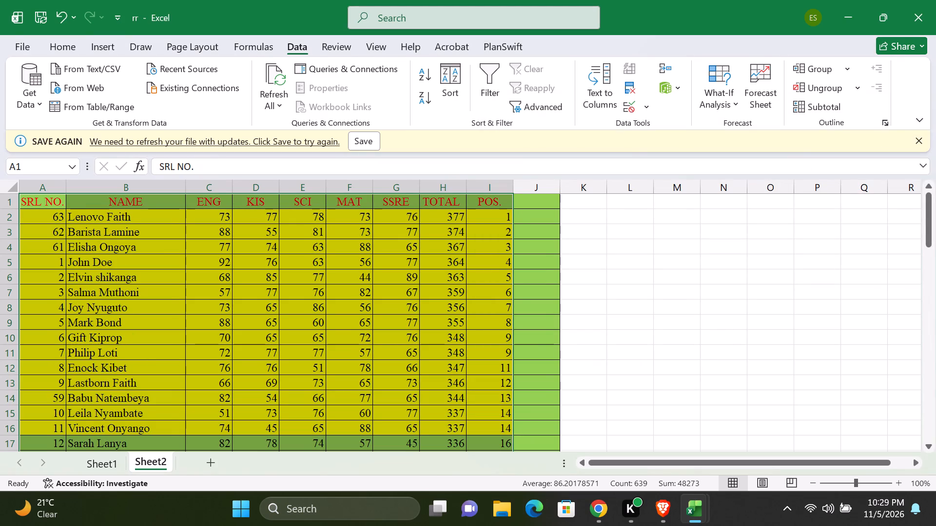
click(547, 302)
Review the sorted student list from the header row down to the MEAN row, checking the order of totals and positions.
scroll(448, 319, down, 1)
scroll(447, 319, up, 1)
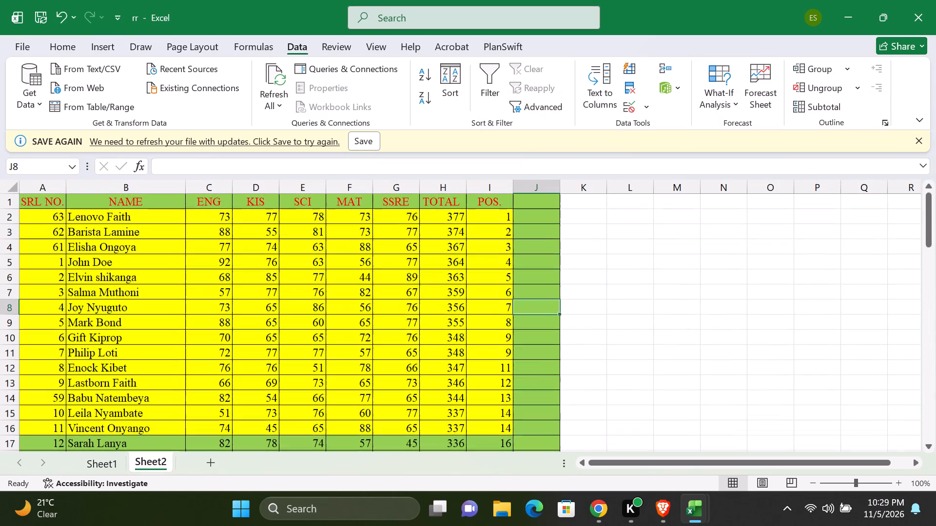
scroll(447, 319, down, 1)
scroll(447, 319, up, 3)
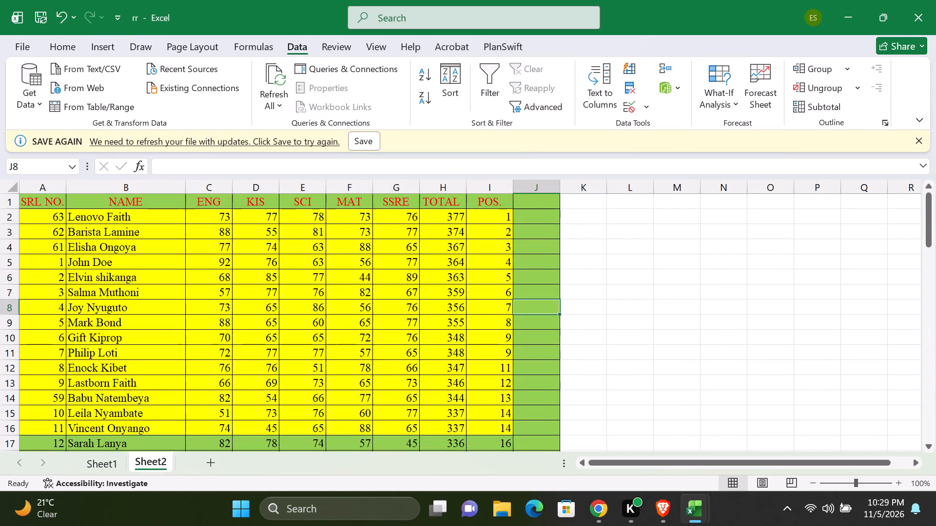
scroll(447, 319, down, 1)
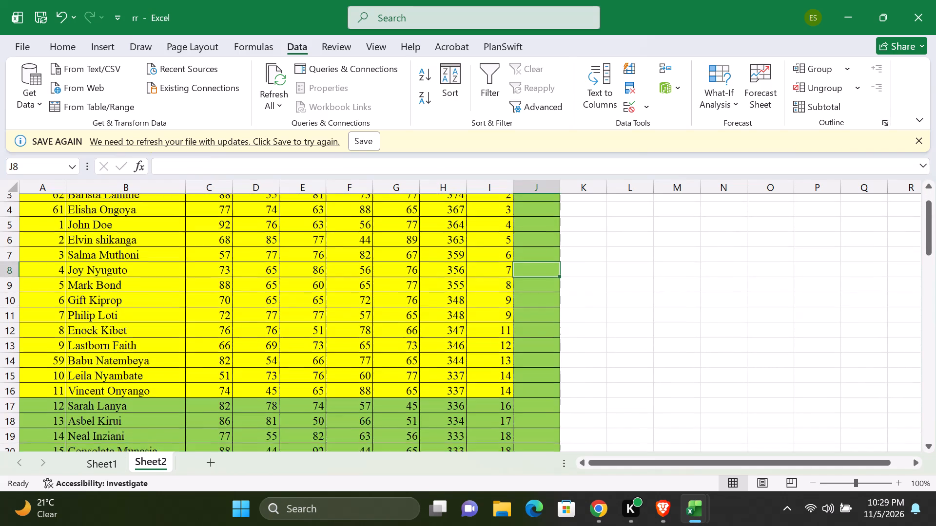
scroll(447, 319, down, 4)
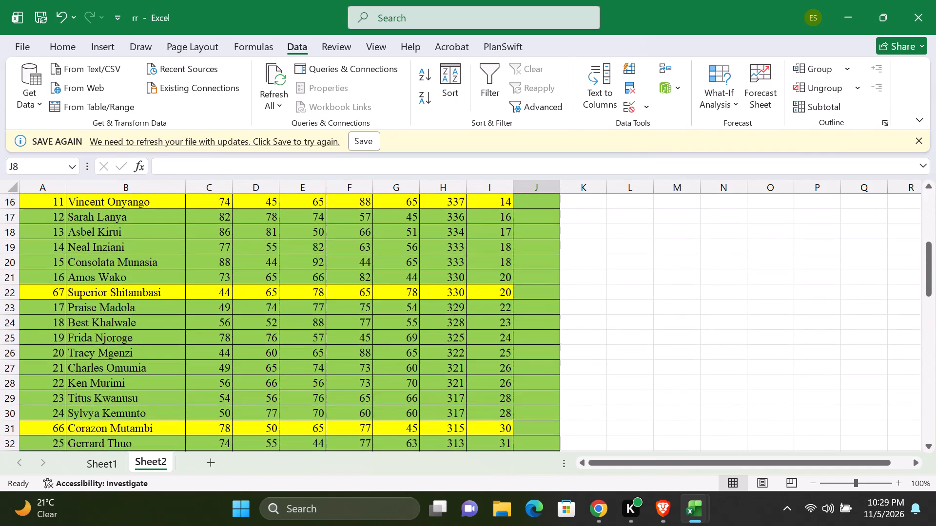
scroll(447, 319, down, 7)
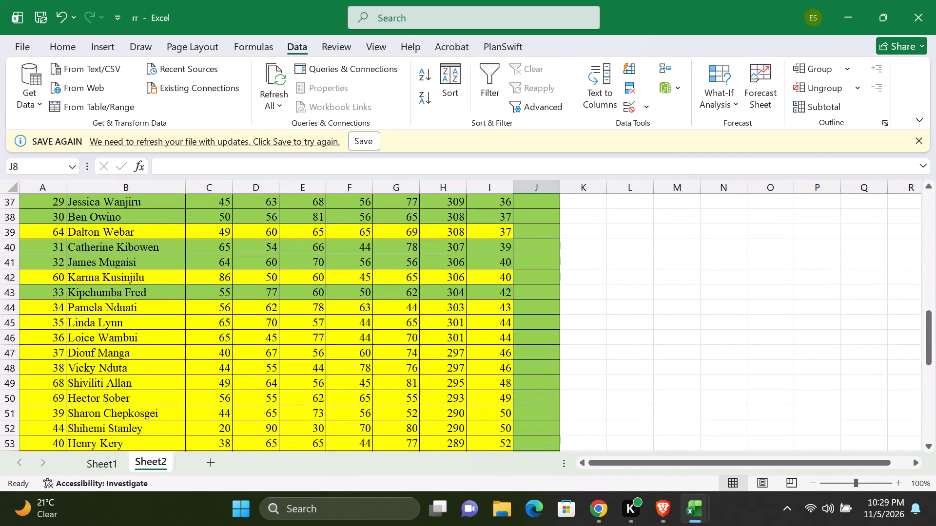
scroll(447, 319, down, 11)
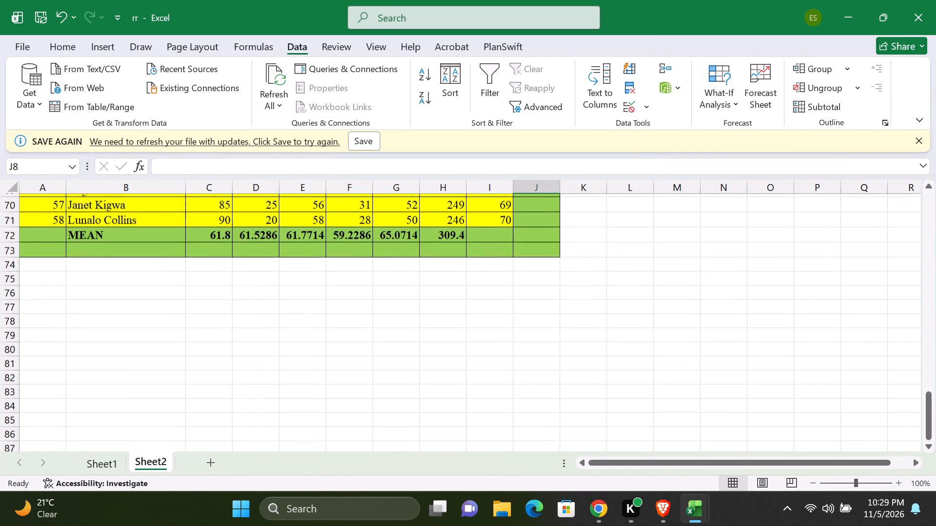
scroll(447, 319, up, 11)
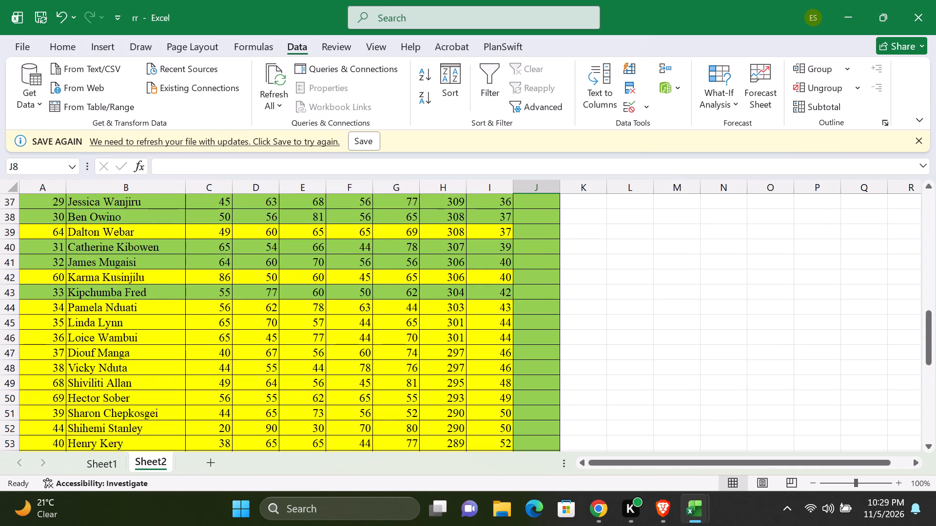
scroll(447, 319, up, 11)
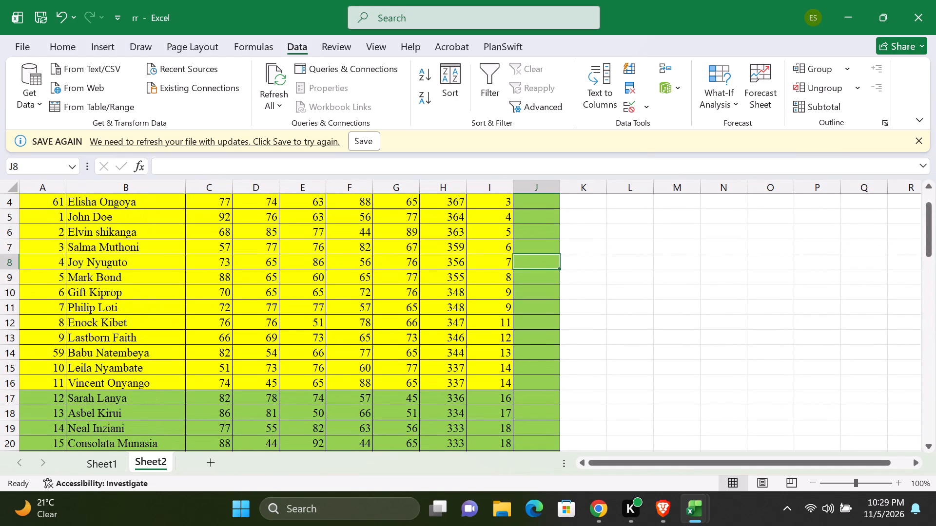
scroll(447, 319, up, 2)
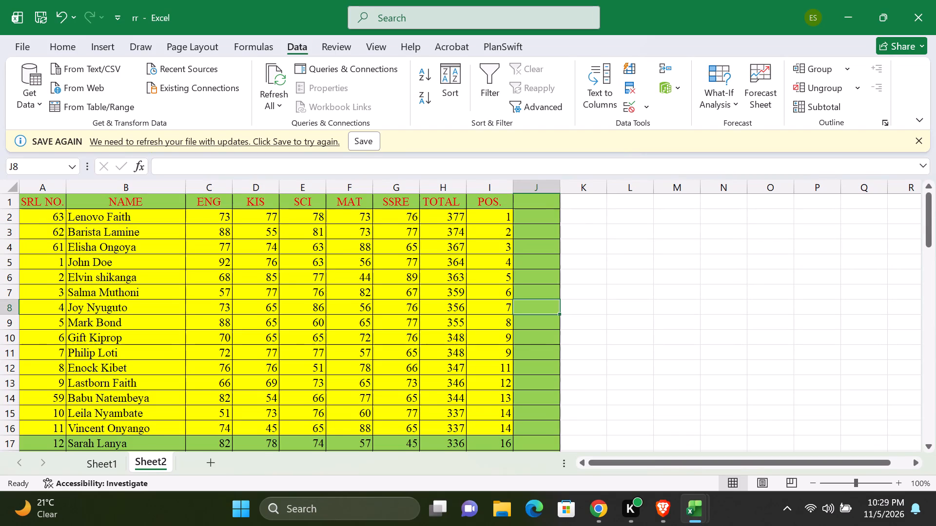
Examine the sorted rows again down to row 71, comparing serial numbers, totals, tied positions and row fill colours.
scroll(413, 341, down, 8)
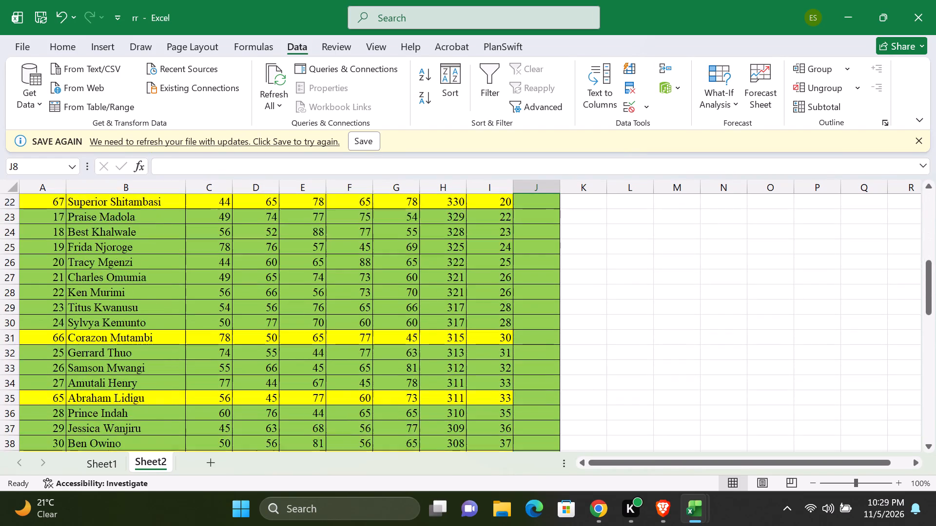
scroll(398, 346, down, 4)
scroll(398, 346, up, 3)
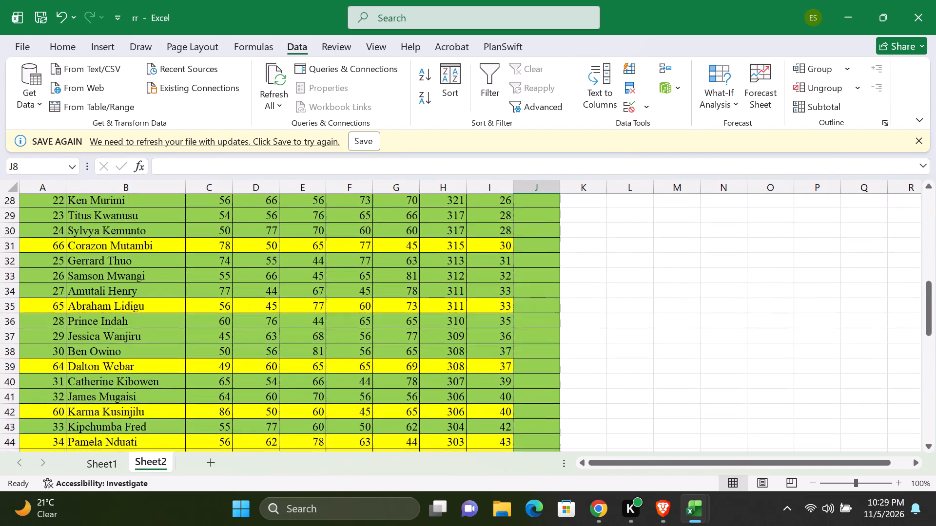
scroll(398, 346, down, 3)
scroll(398, 346, up, 2)
scroll(398, 346, down, 1)
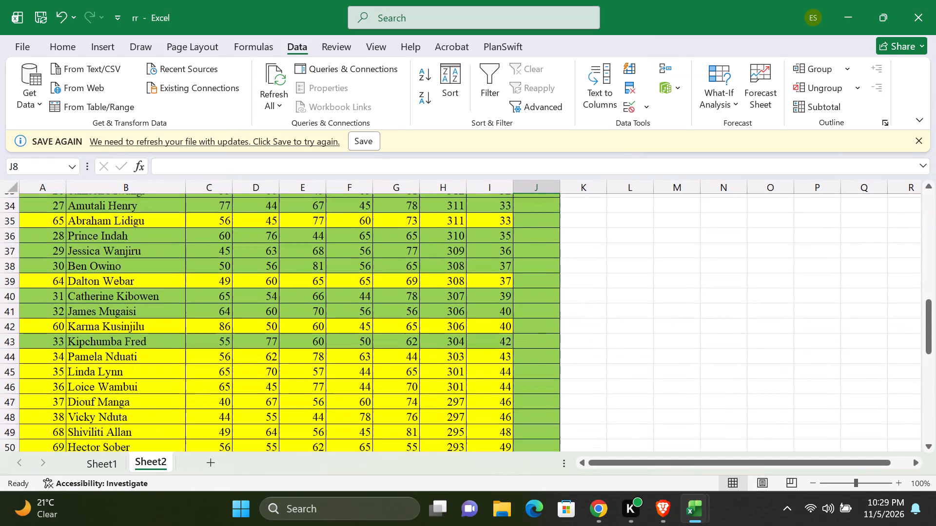
scroll(398, 346, down, 3)
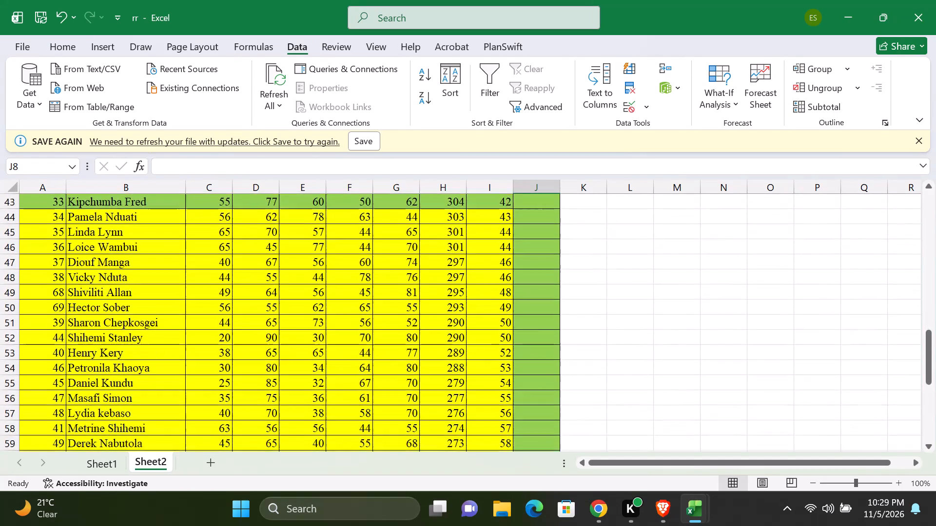
scroll(396, 345, down, 6)
scroll(396, 345, up, 2)
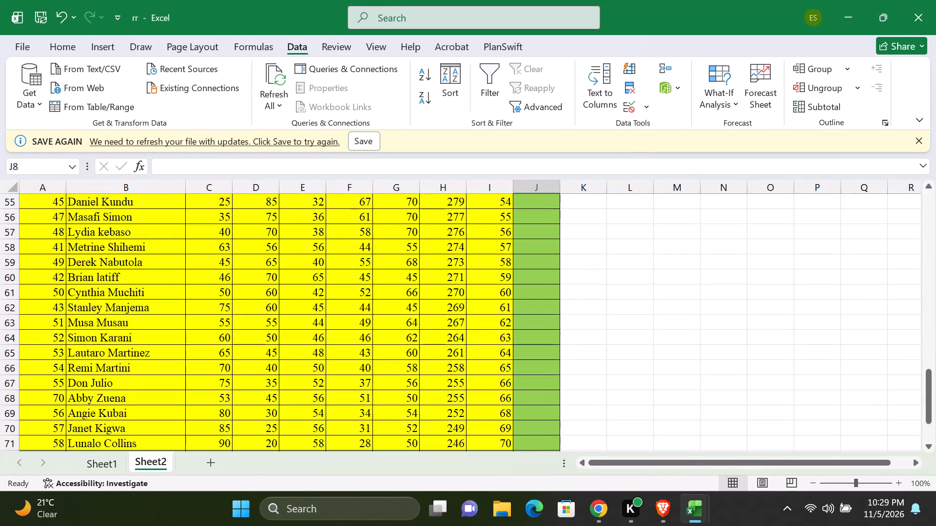
scroll(396, 345, up, 5)
scroll(396, 345, down, 1)
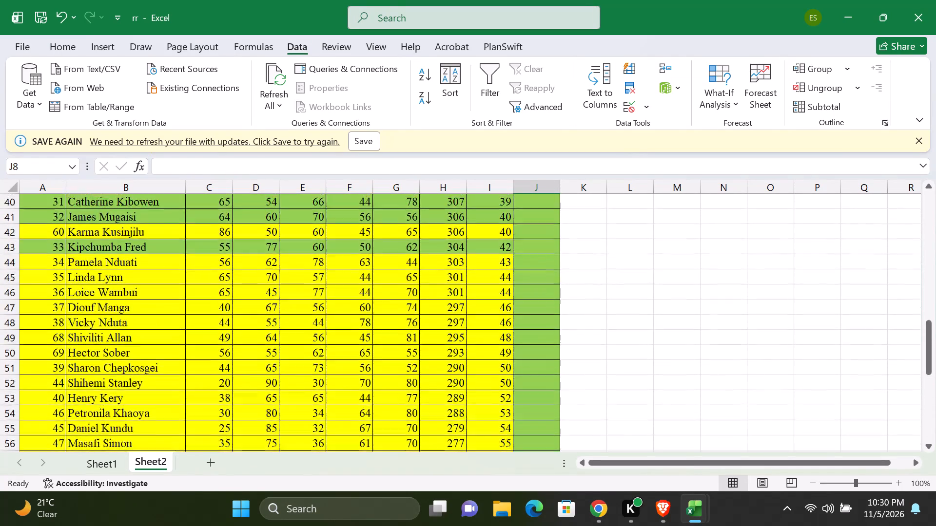
scroll(396, 345, down, 5)
scroll(395, 345, up, 2)
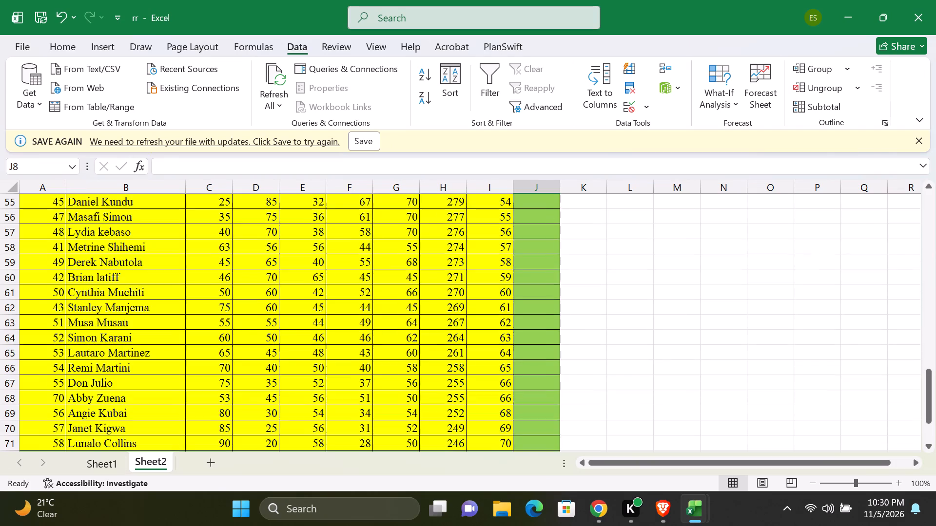
scroll(395, 344, up, 4)
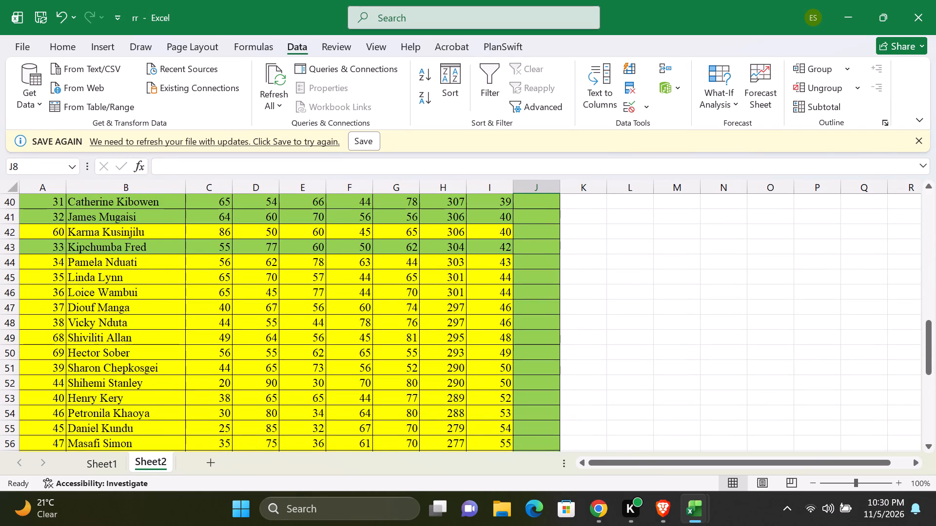
scroll(55, 264, down, 2)
scroll(55, 264, up, 3)
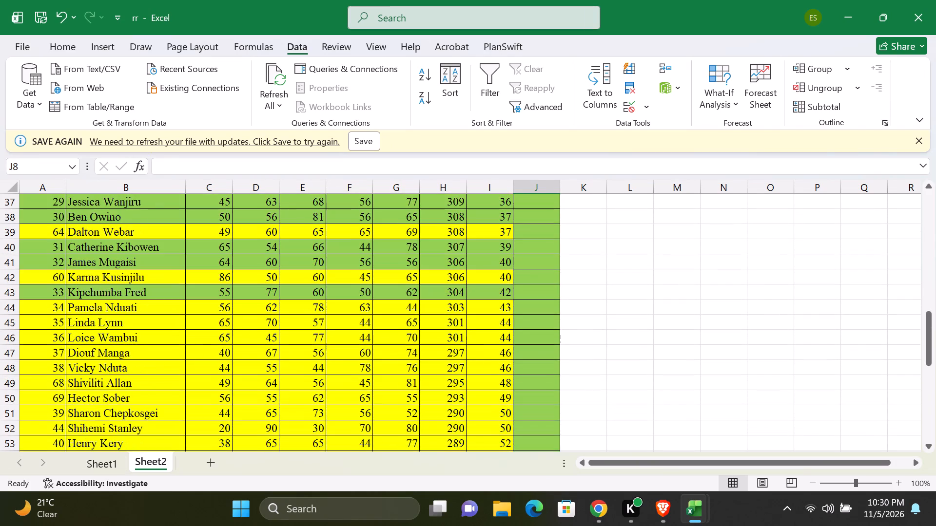
scroll(55, 264, up, 2)
scroll(55, 264, down, 3)
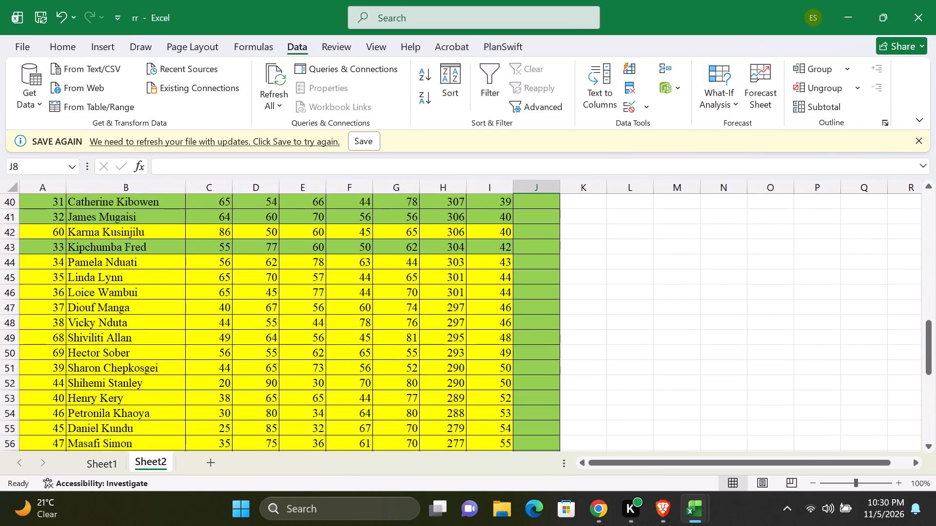
scroll(52, 263, down, 3)
scroll(51, 263, up, 1)
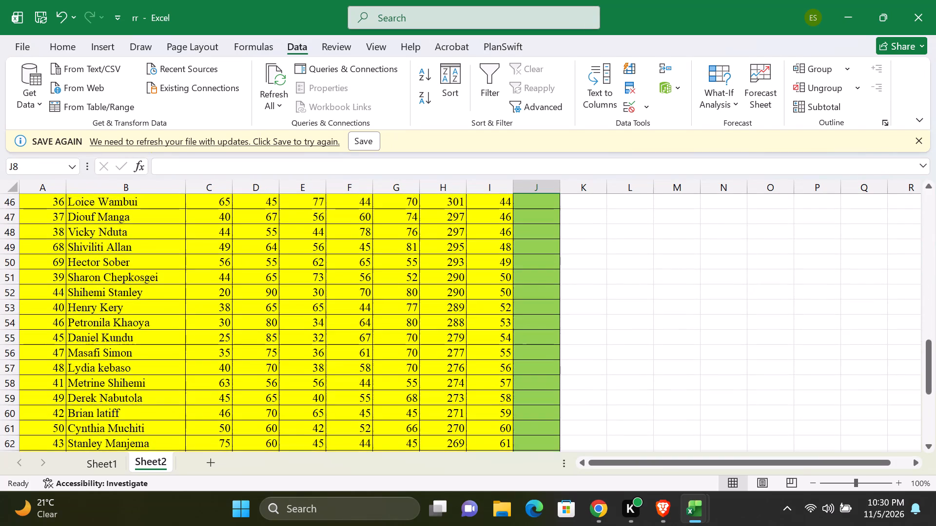
scroll(51, 263, up, 3)
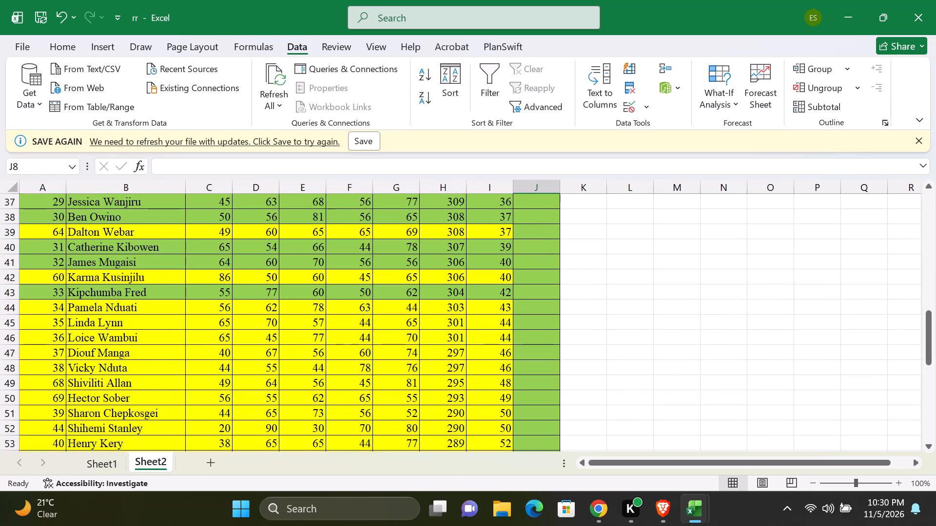
scroll(50, 262, down, 6)
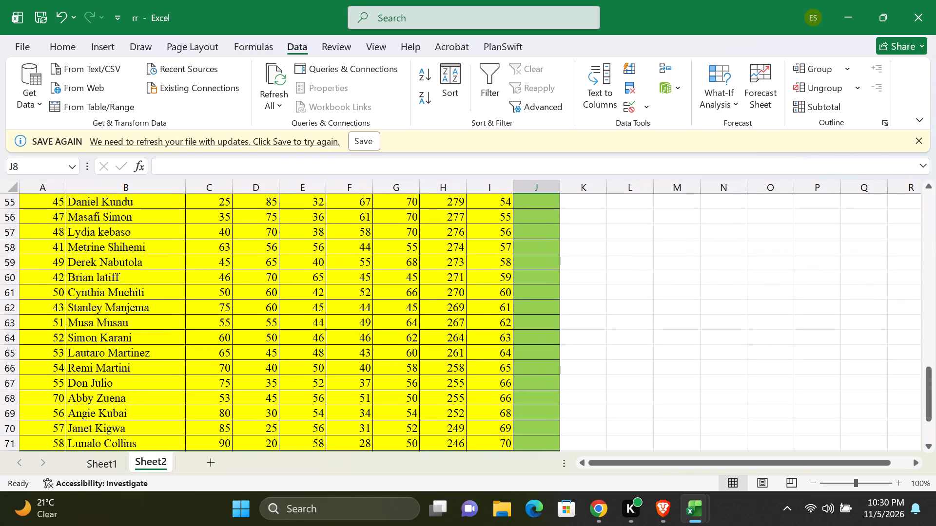
scroll(42, 285, down, 3)
scroll(42, 285, up, 9)
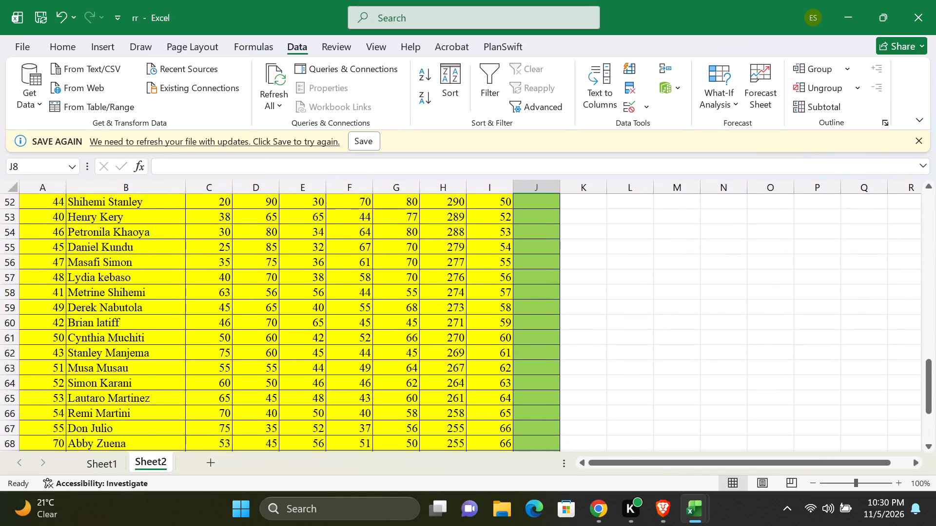
scroll(42, 285, up, 2)
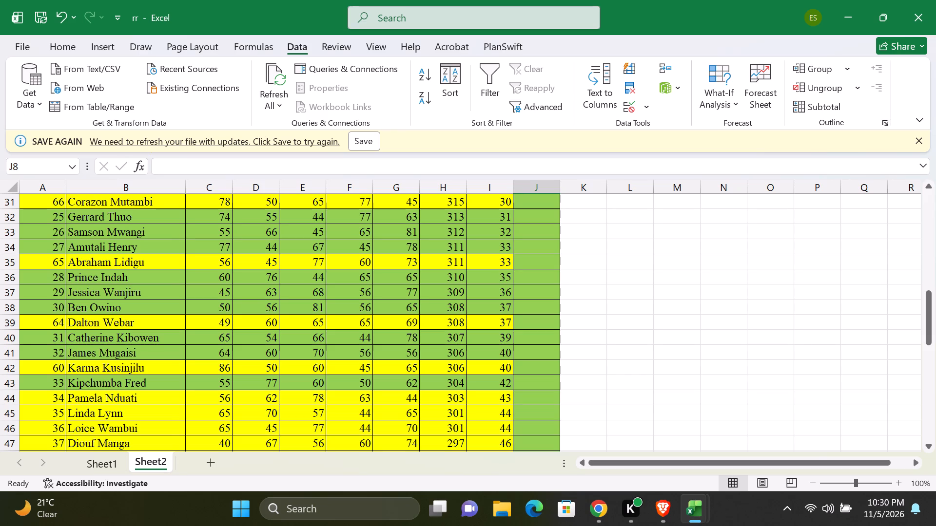
Examine the sorted rows from row 47 back up to the header, checking the order of the SRL NO. values.
scroll(42, 285, up, 2)
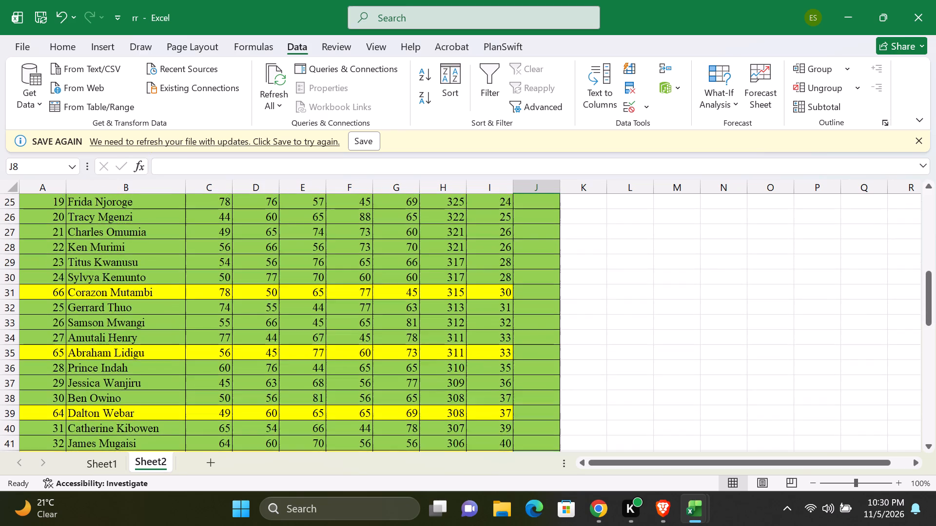
scroll(42, 285, up, 6)
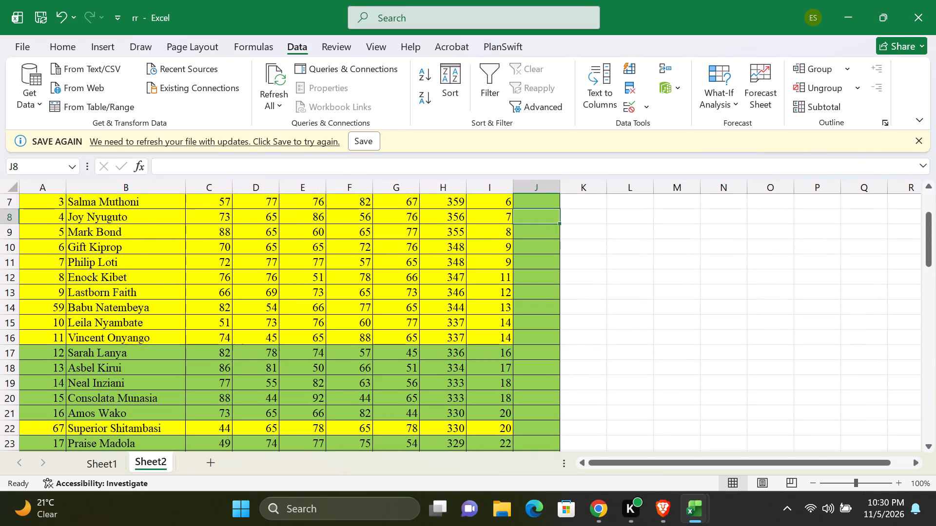
scroll(42, 285, up, 2)
scroll(42, 285, down, 2)
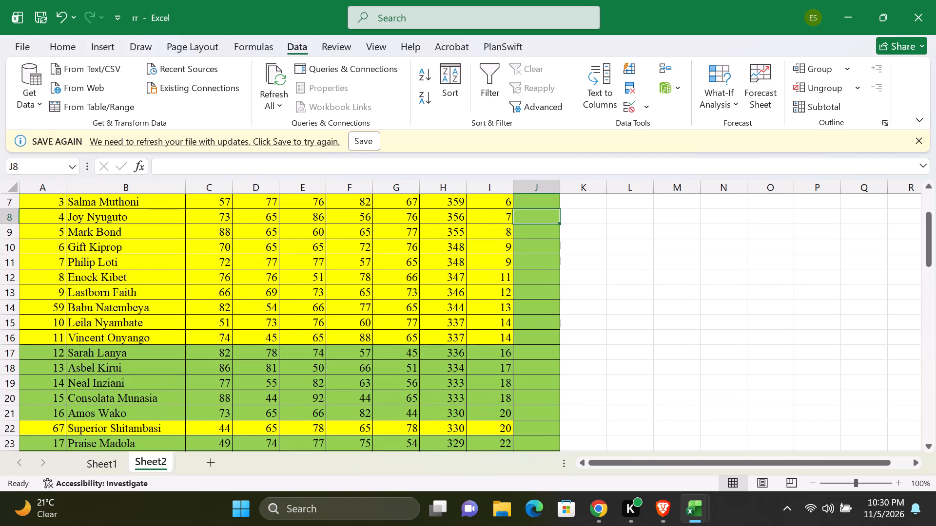
scroll(42, 285, up, 5)
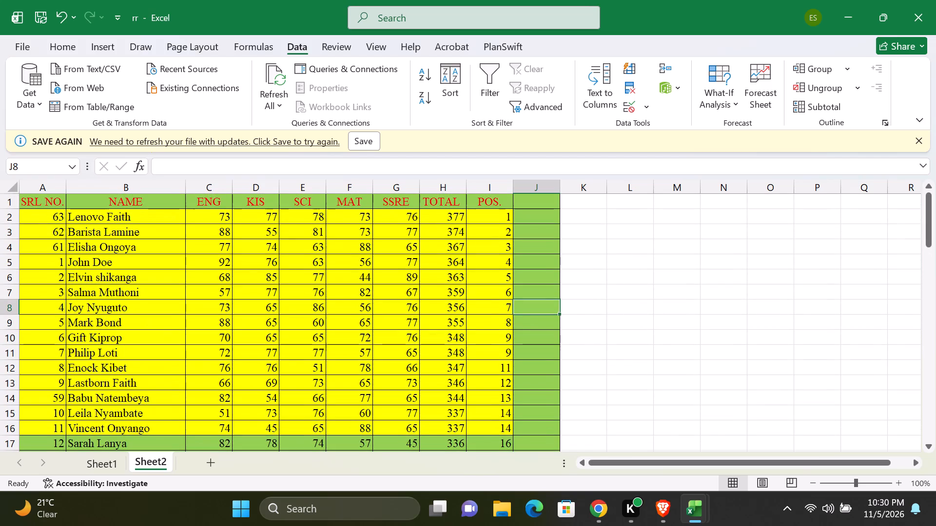
scroll(41, 285, up, 2)
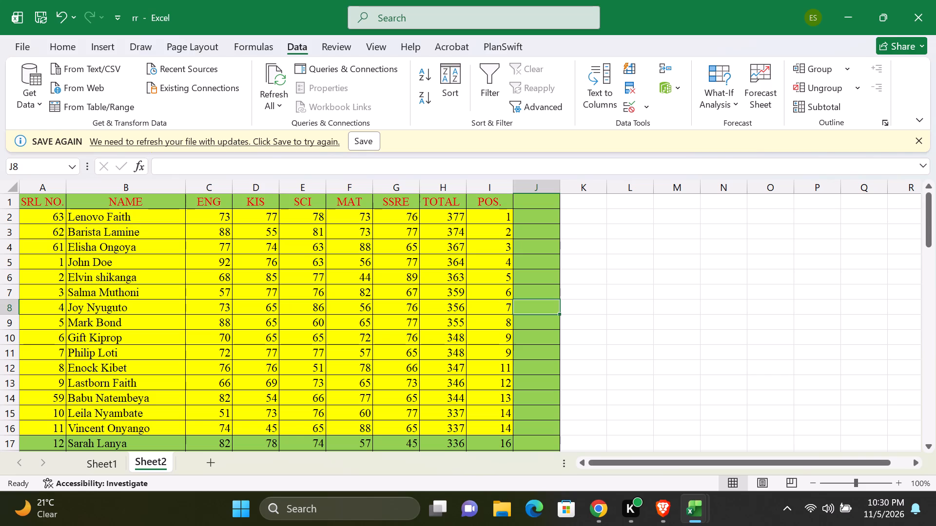
Enter serial numbers 1, 2 and 3 in the SRL NO. cells A2 to A4.
click(56, 219)
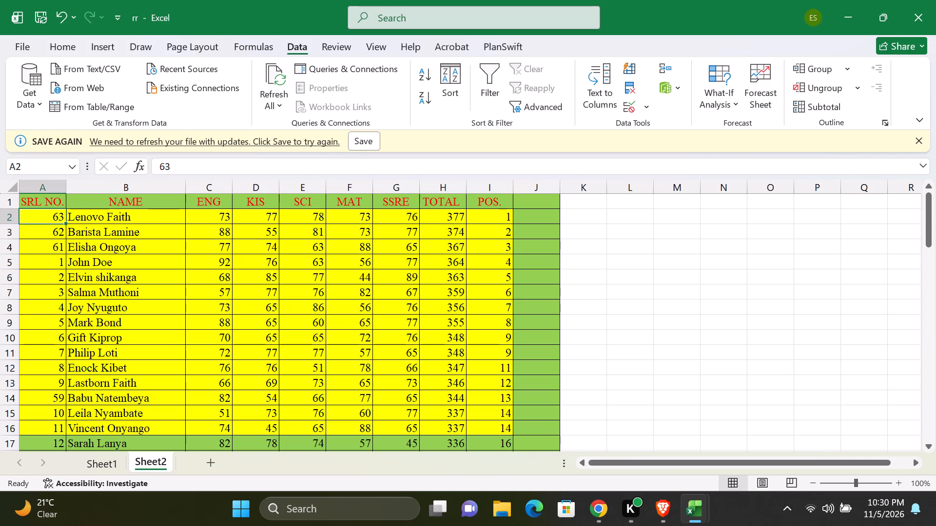
text(12)
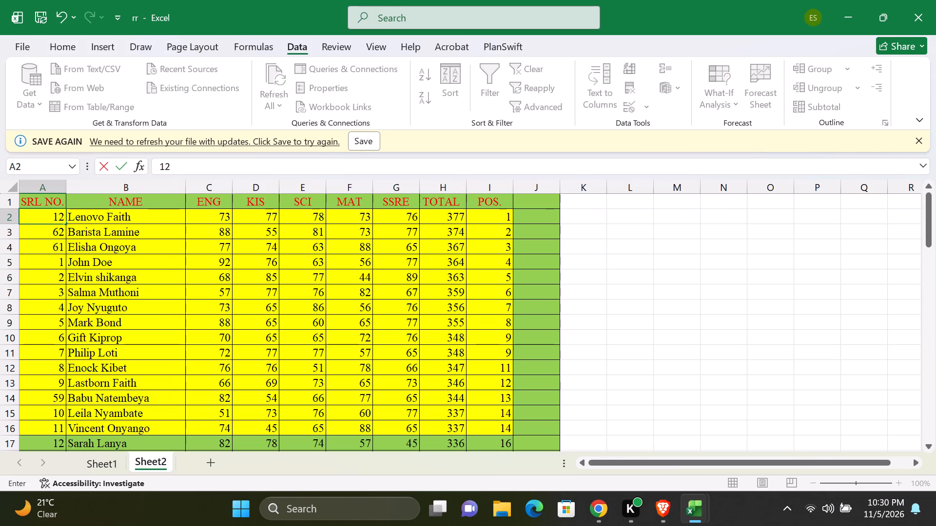
key(BackSpace)
click(57, 235)
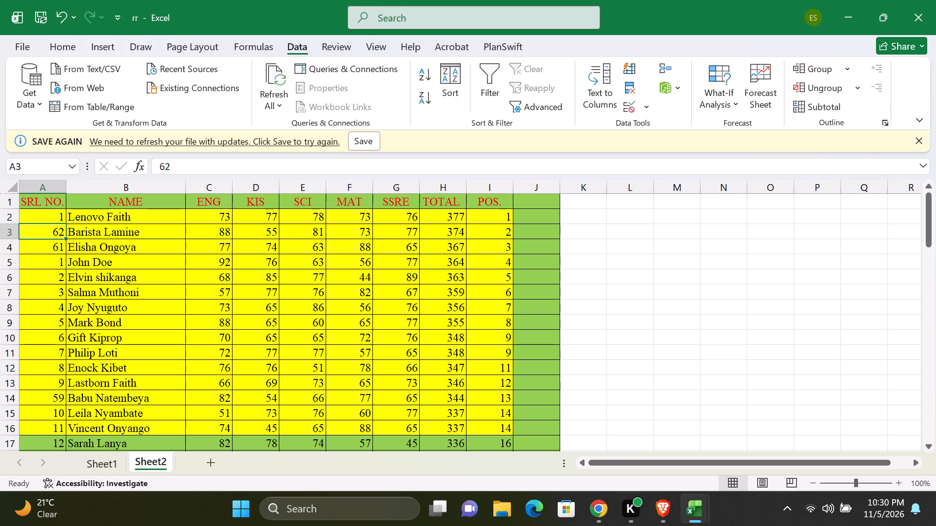
key(2)
click(56, 242)
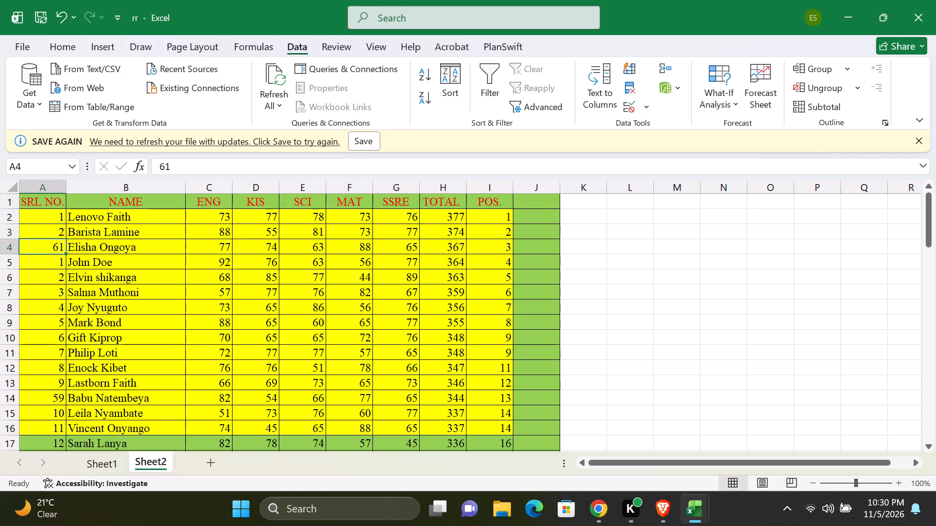
key(3)
click(120, 301)
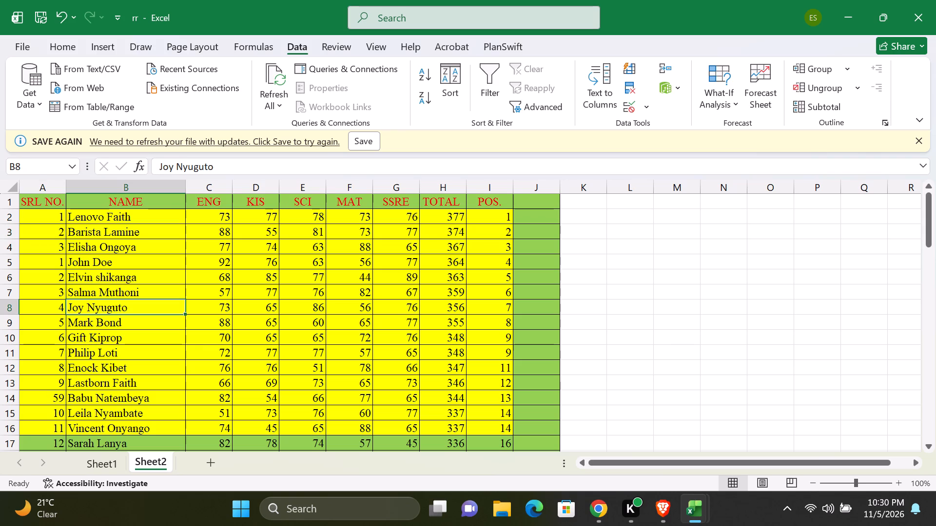
Extend the serial number series from A2:A4 down the SRL NO. column to row 71, numbering the students up to 70.
drag(59, 220, 61, 251)
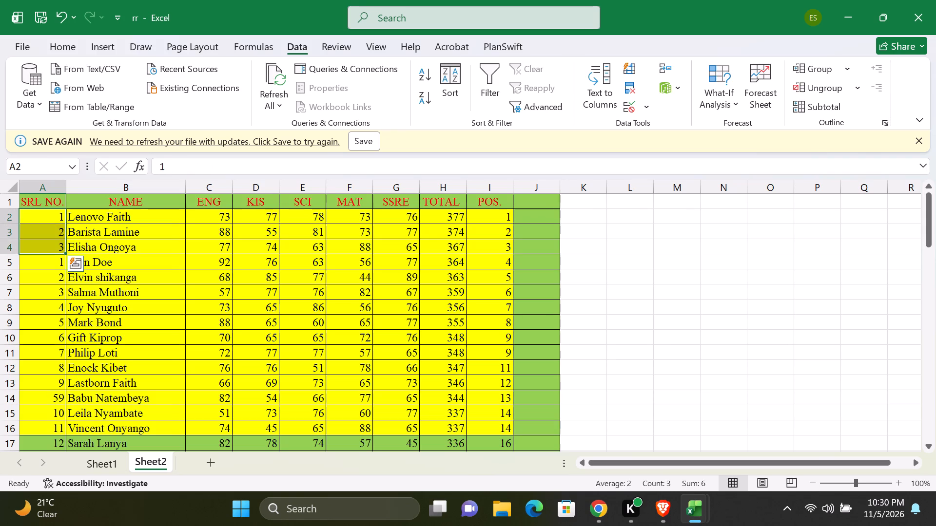
drag(65, 252, 71, 295)
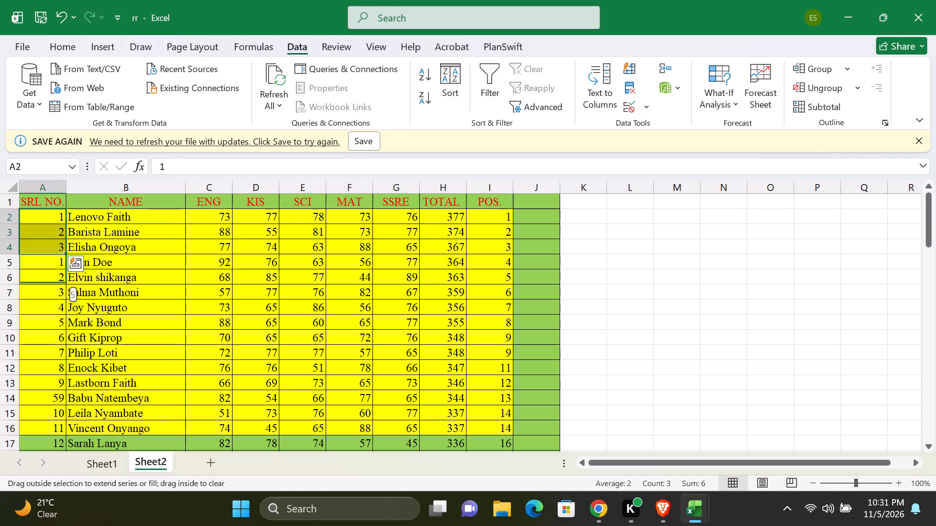
drag(71, 295, 73, 468)
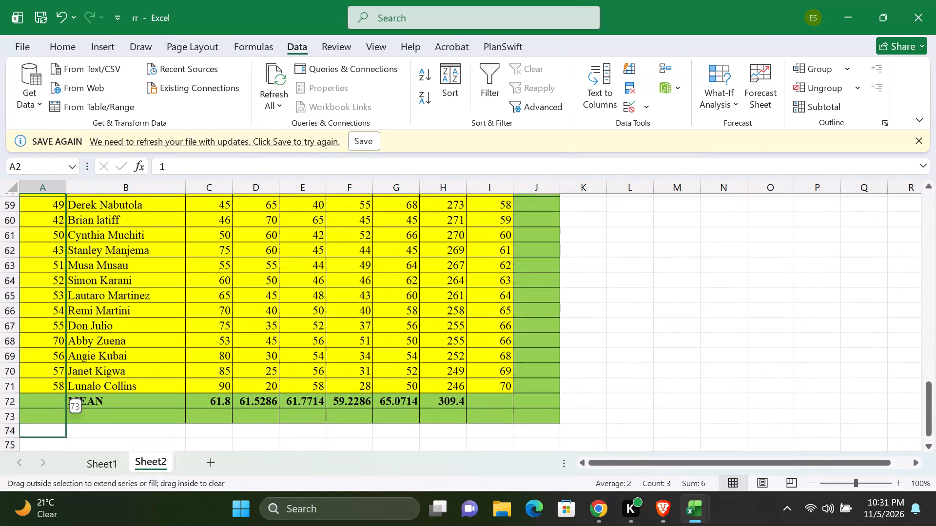
drag(73, 468, 66, 364)
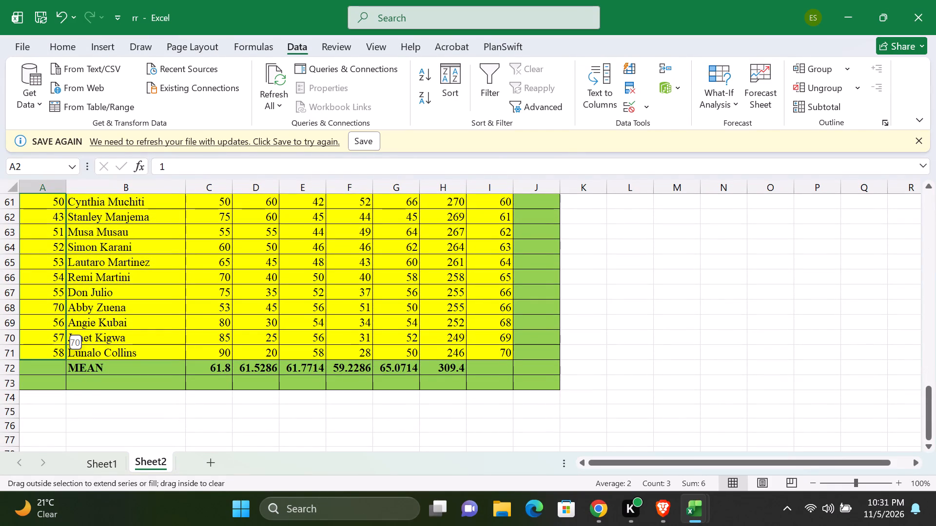
drag(66, 364, 66, 363)
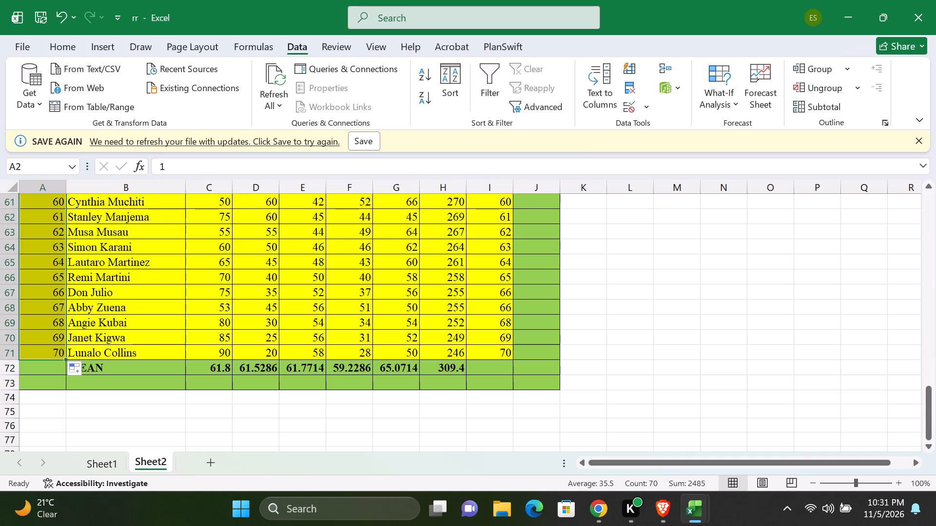
click(386, 430)
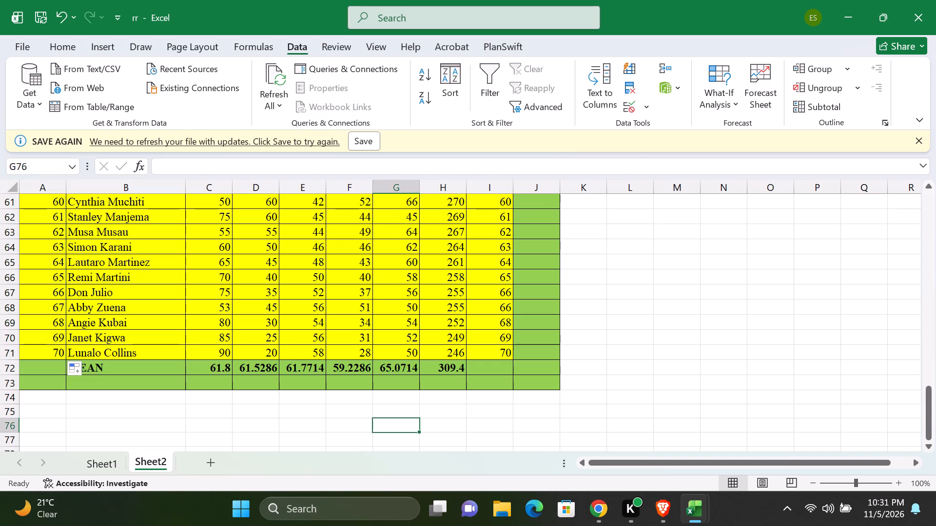
Review the renumbered SRL NO. column against names and positions, from row 71 up to the header row.
scroll(181, 368, up, 6)
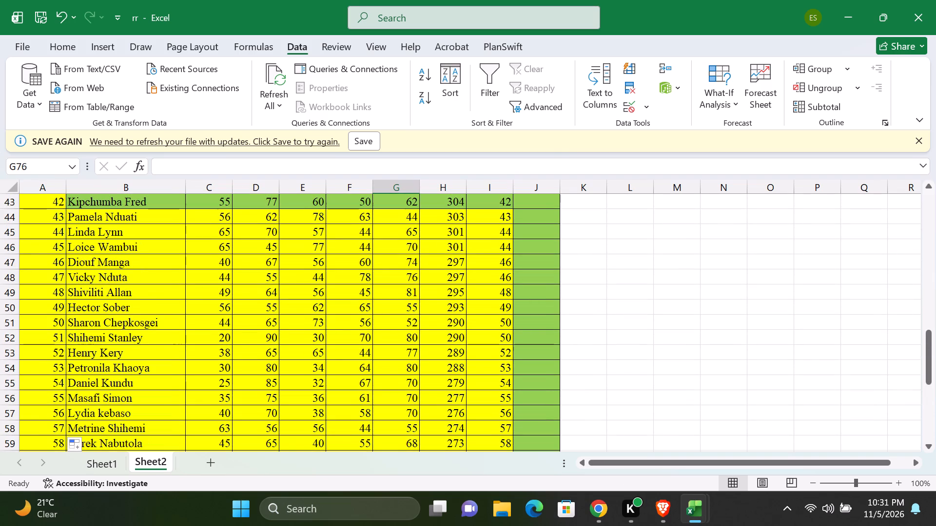
scroll(180, 367, up, 7)
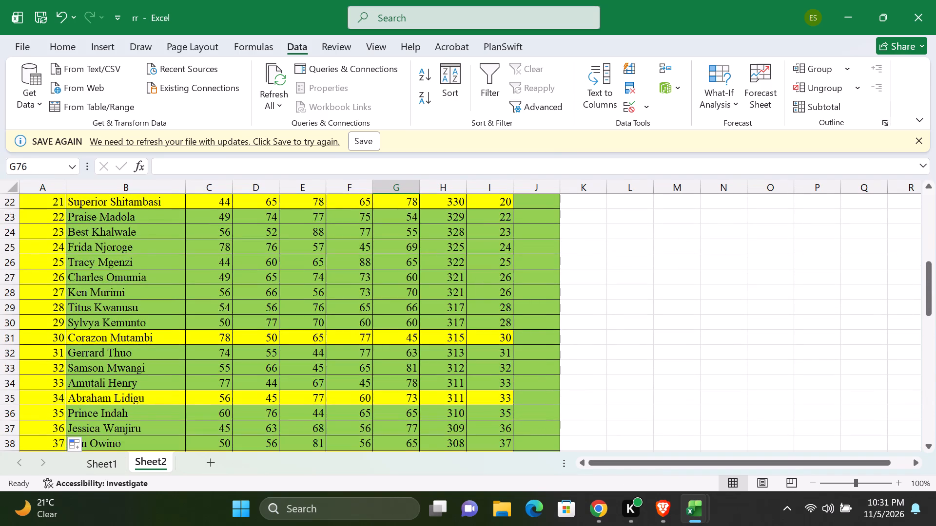
scroll(179, 366, down, 6)
scroll(179, 366, up, 13)
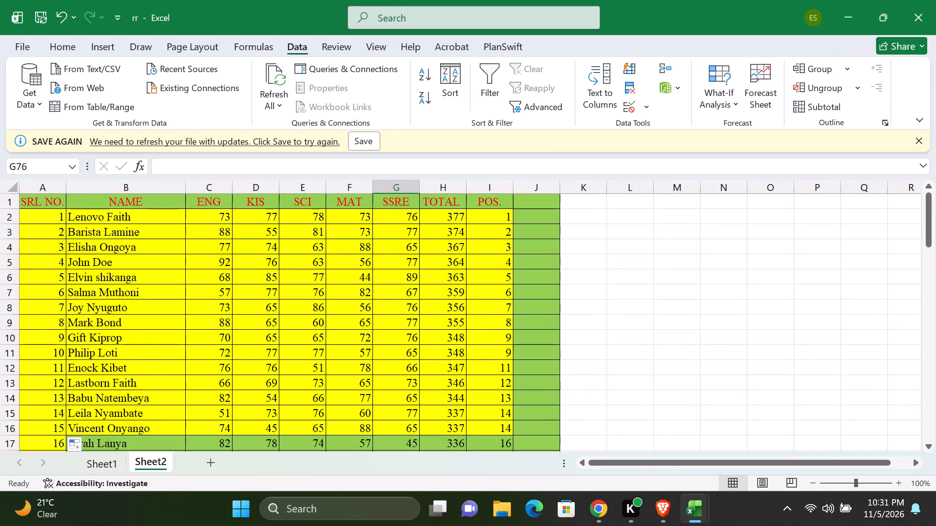
scroll(179, 366, down, 3)
scroll(179, 366, up, 3)
scroll(179, 366, down, 3)
scroll(179, 366, up, 2)
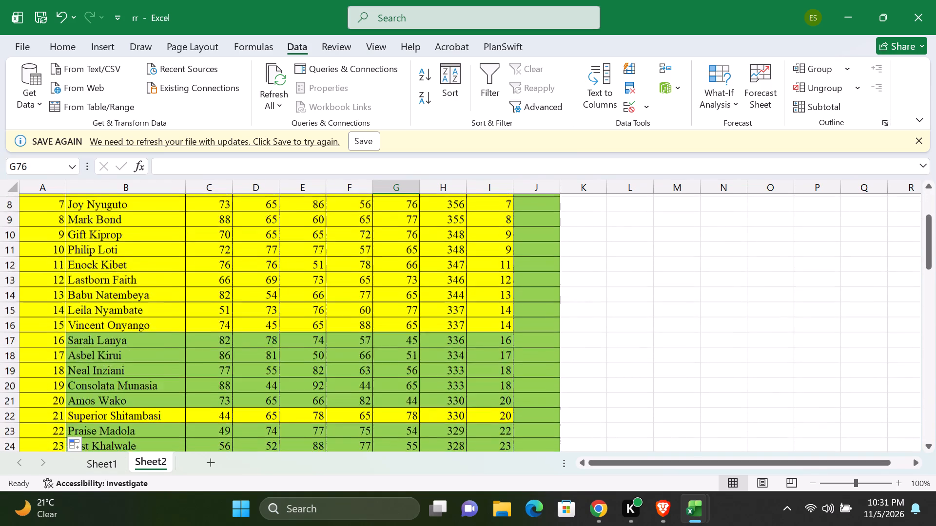
scroll(179, 366, up, 2)
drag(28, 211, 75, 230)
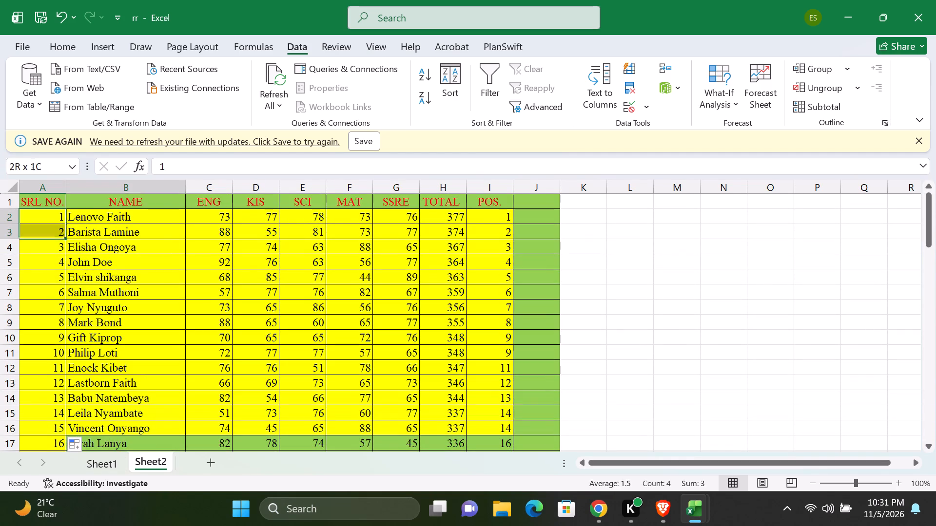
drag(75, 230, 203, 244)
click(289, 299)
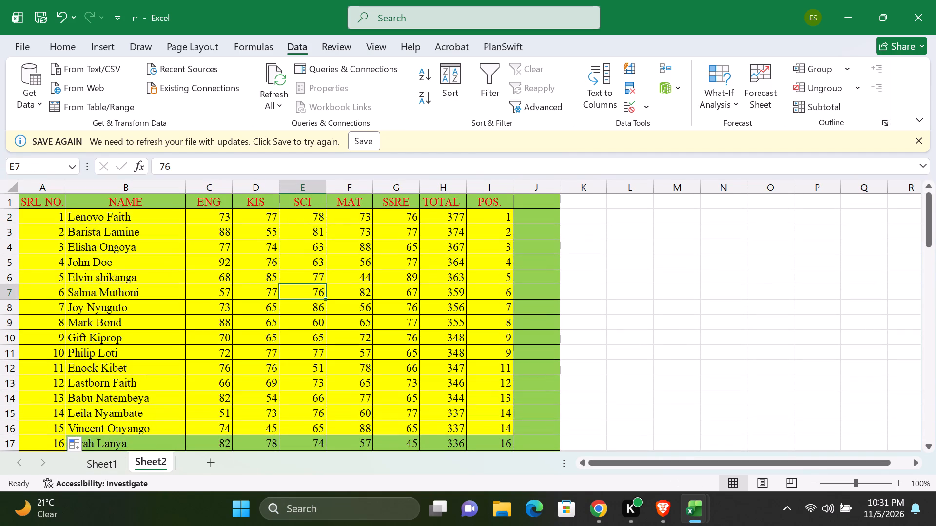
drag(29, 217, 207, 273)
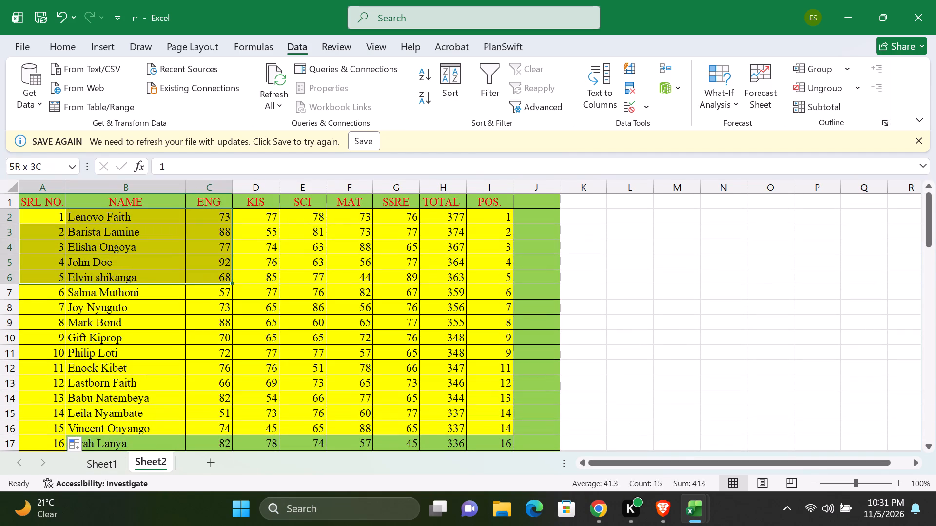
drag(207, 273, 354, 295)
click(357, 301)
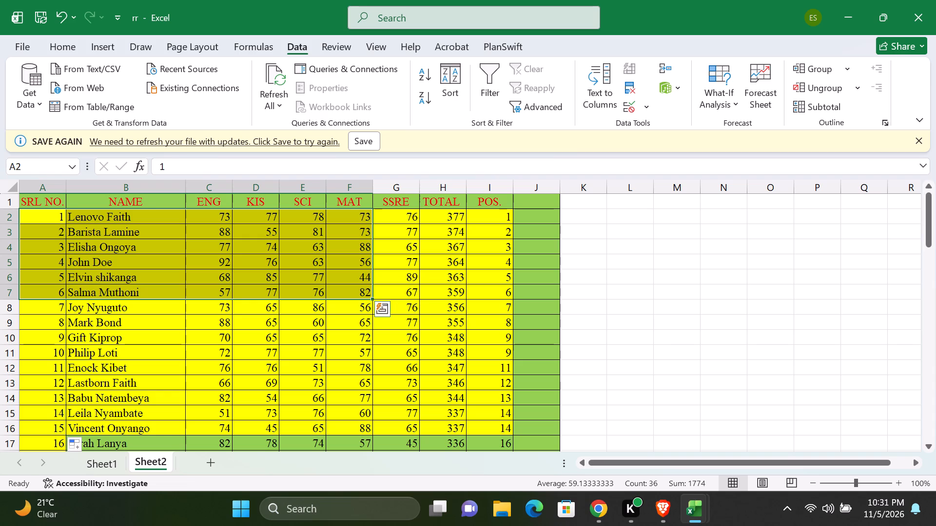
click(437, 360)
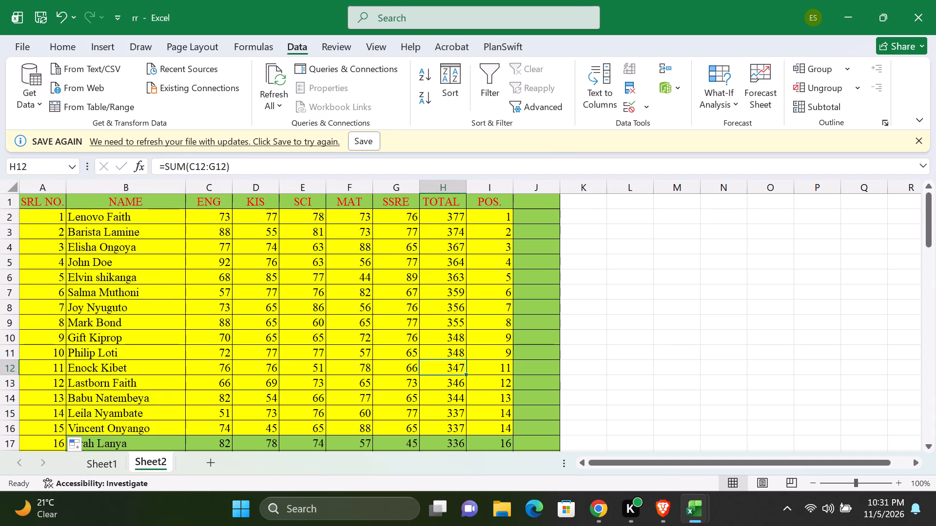
Remove the fill colour from all cells of Sheet2 by applying No Fill.
click(9, 189)
scroll(108, 81, up, 12)
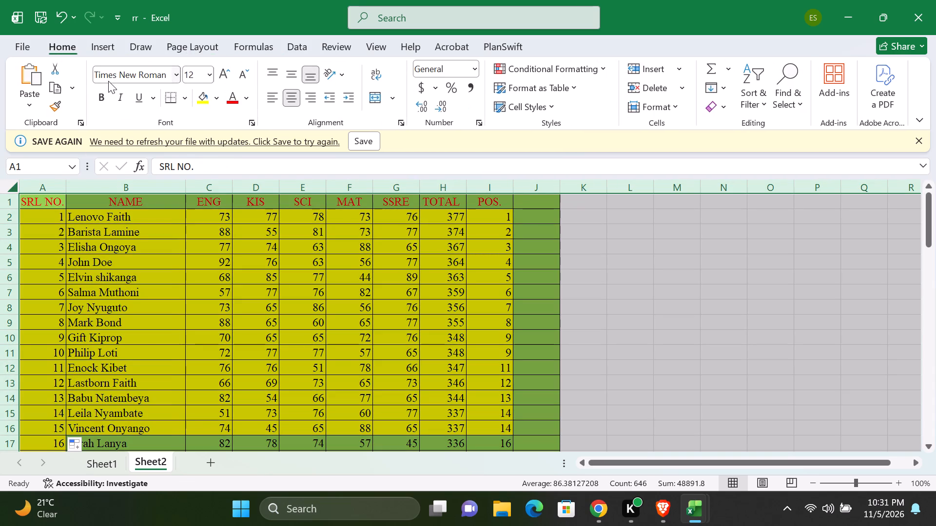
click(220, 102)
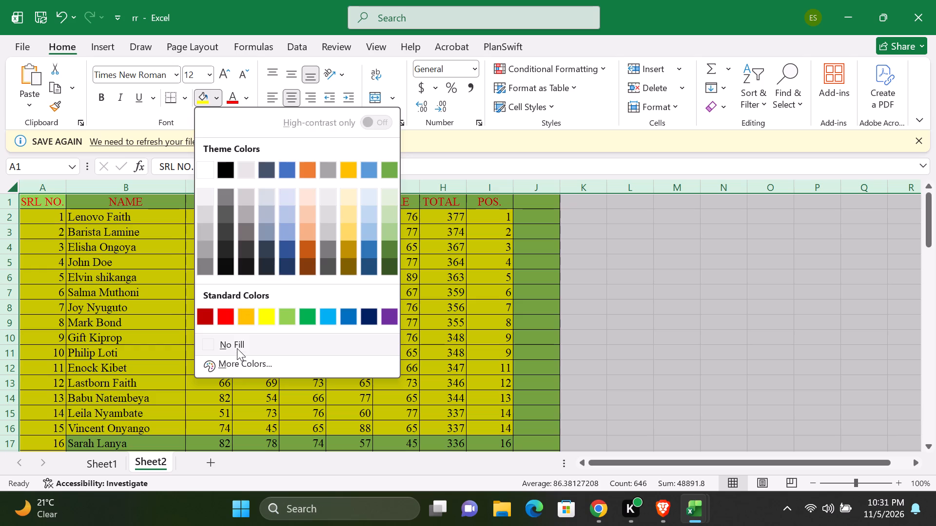
click(236, 348)
click(387, 353)
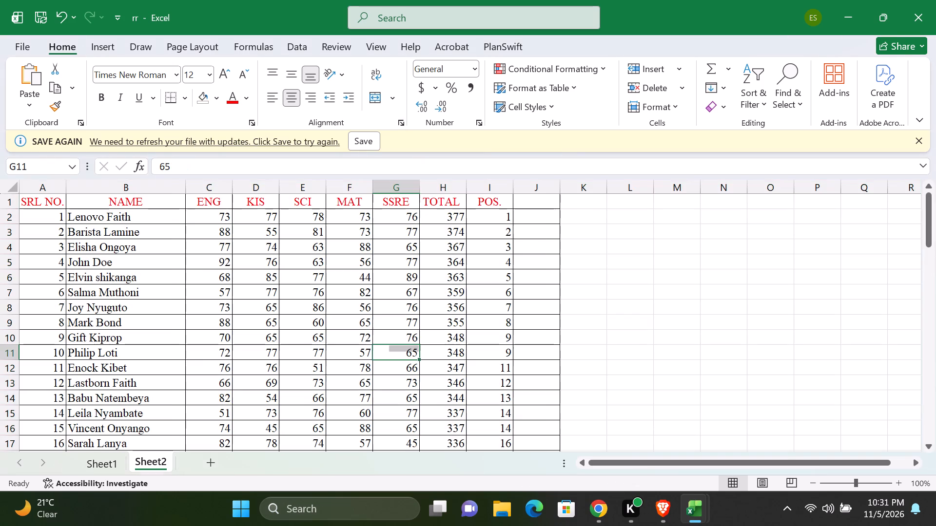
Fill the header row cells A1:J1 with a light green theme colour.
drag(38, 197, 113, 199)
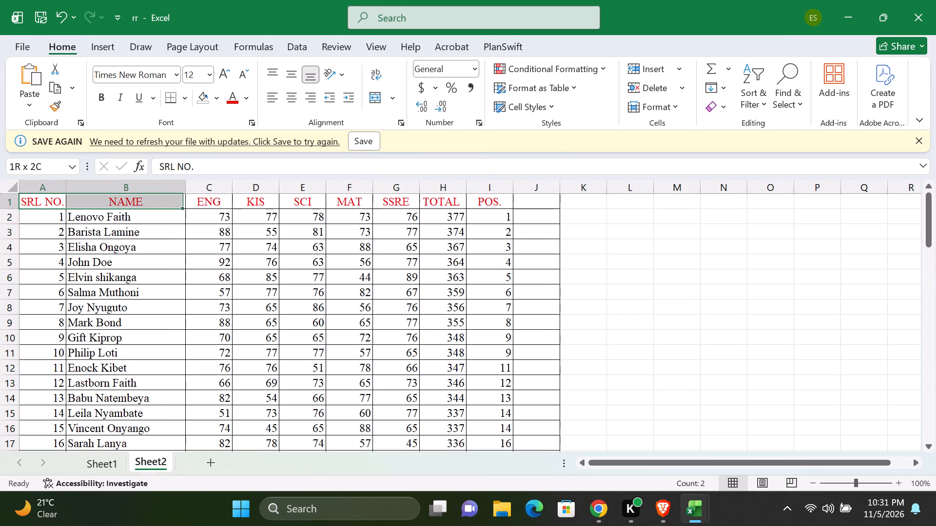
drag(113, 199, 522, 190)
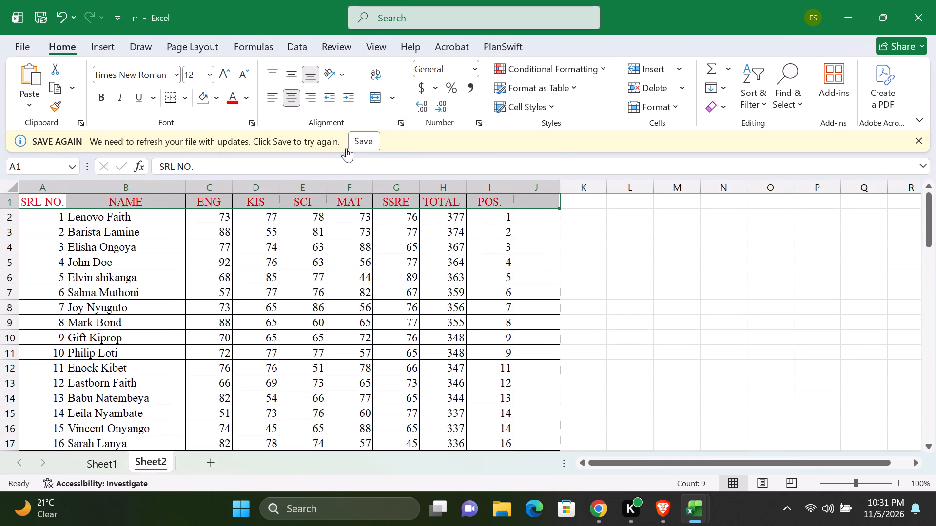
click(219, 96)
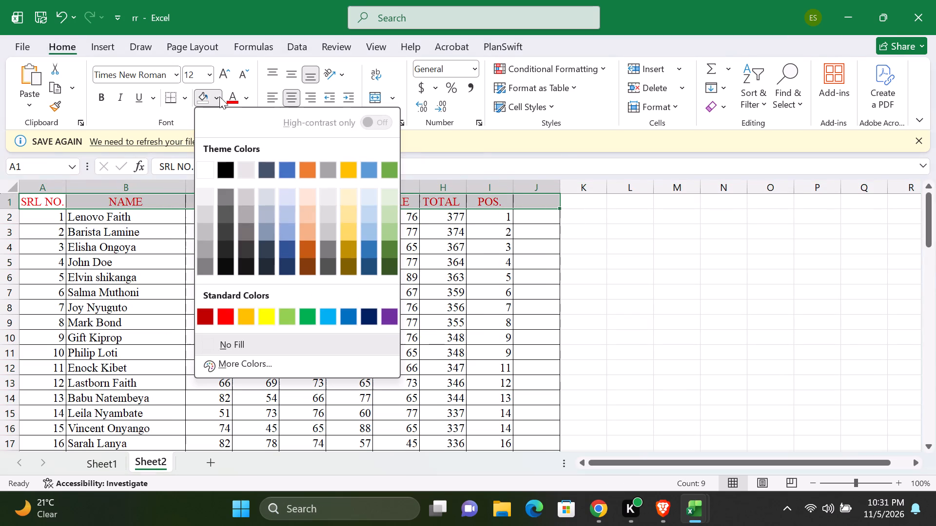
click(391, 207)
click(383, 253)
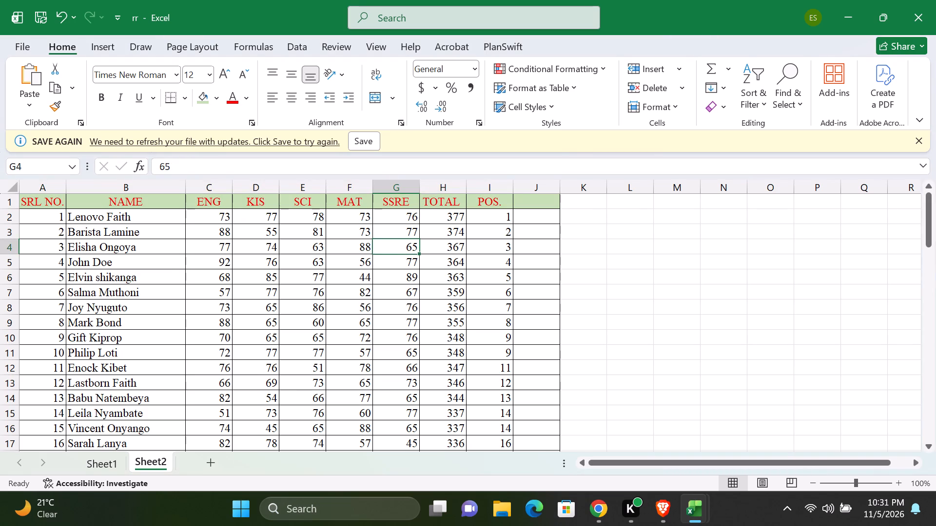
Fill the top ten students' rows, cells A2:I11, with standard yellow.
drag(44, 219, 388, 302)
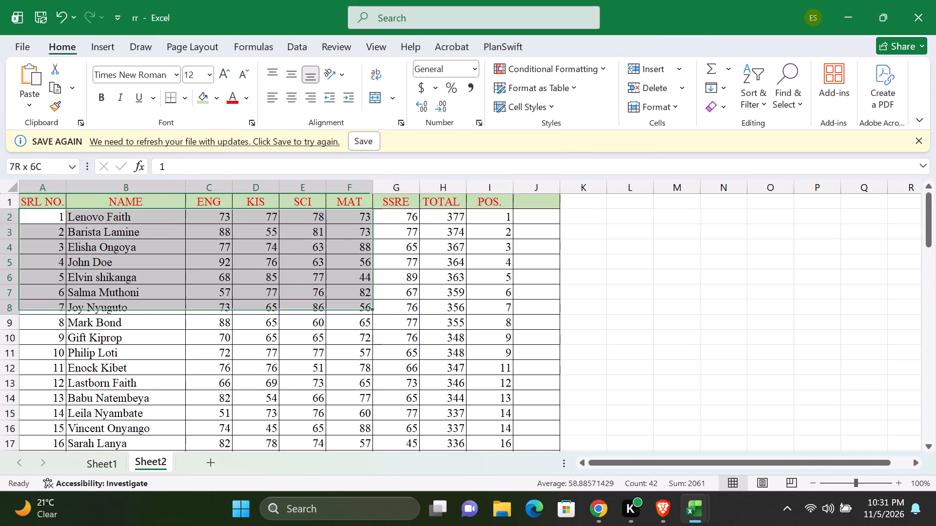
drag(388, 302, 497, 340)
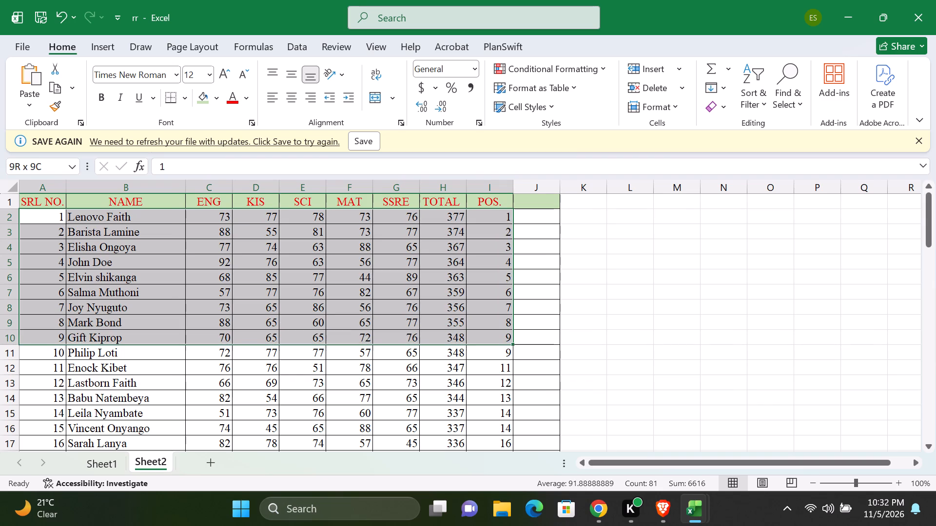
drag(497, 340, 502, 345)
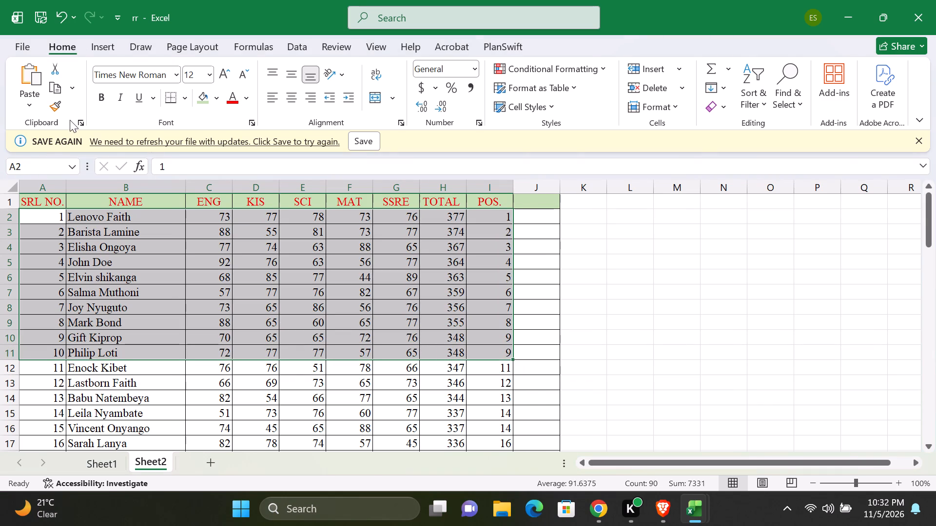
click(214, 95)
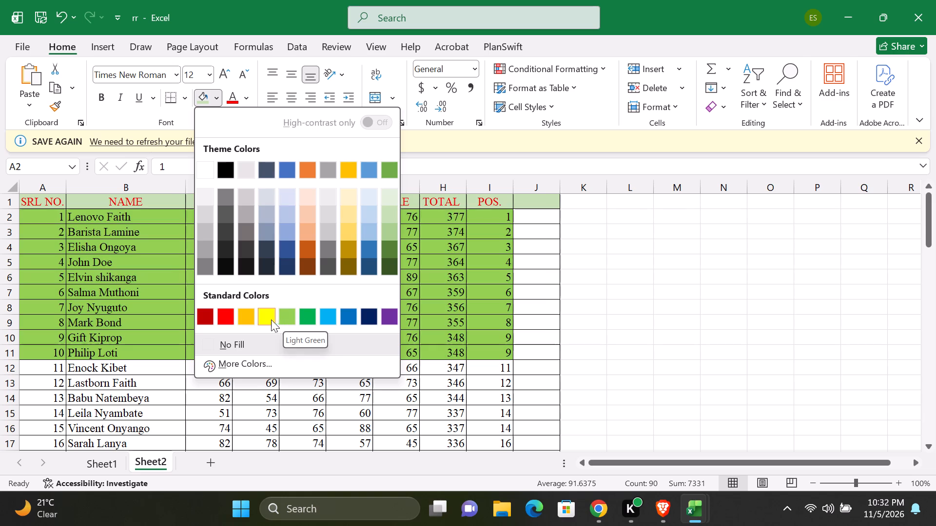
click(264, 322)
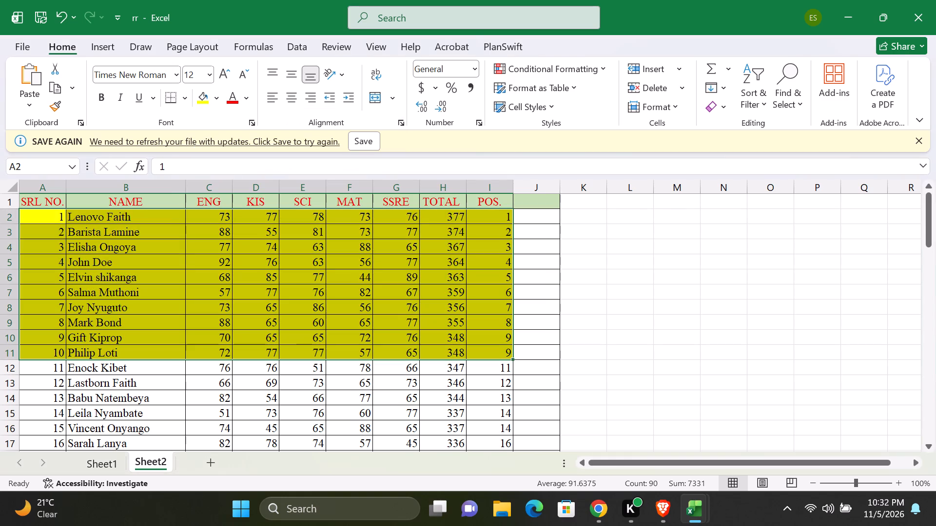
click(359, 424)
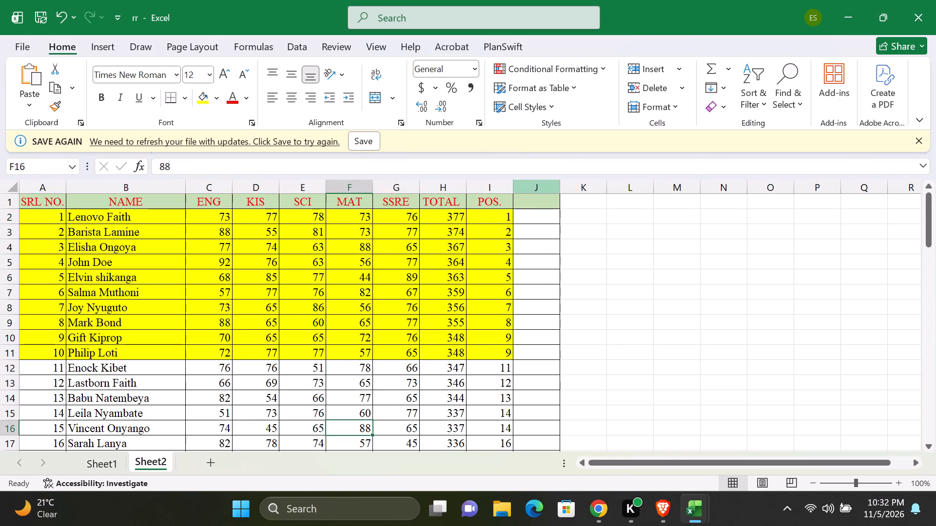
Delete the empty column J beside the POS. column.
click(536, 188)
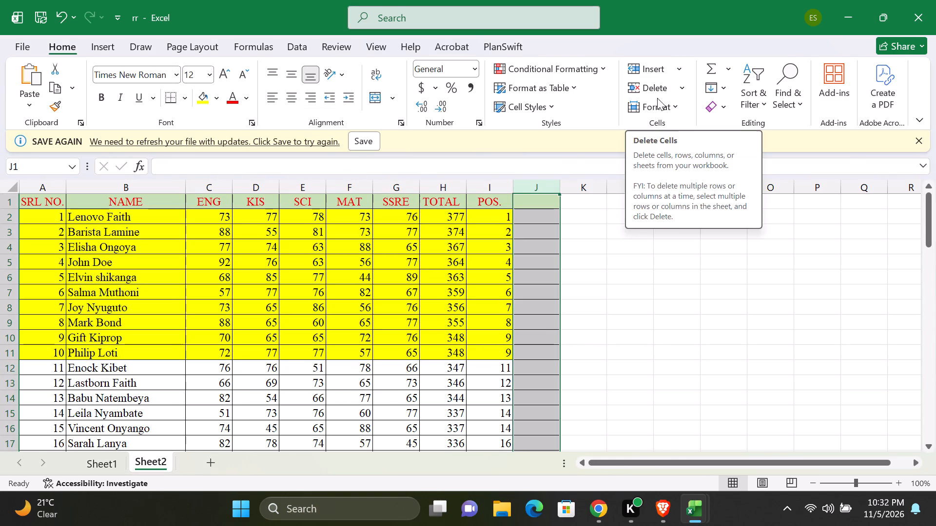
click(646, 90)
click(642, 356)
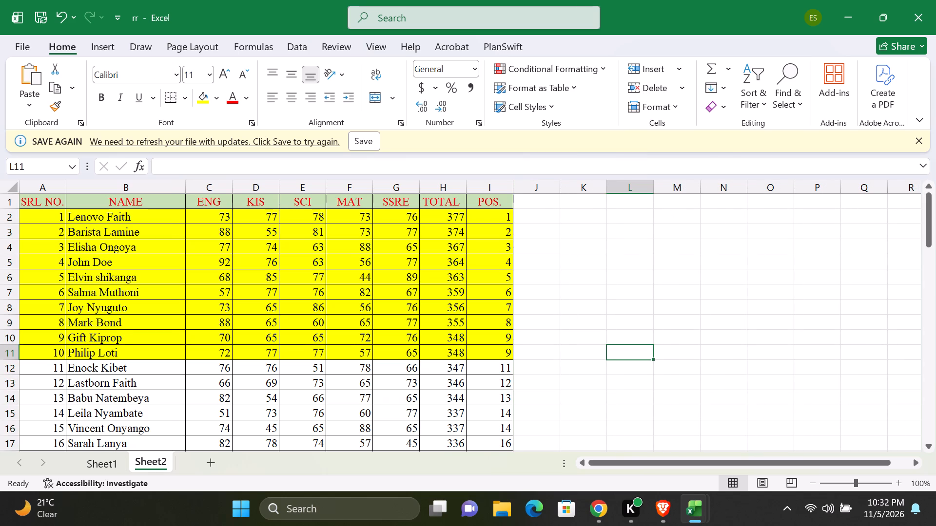
Delete the empty bordered row 73 below the MEAN row.
scroll(309, 342, down, 10)
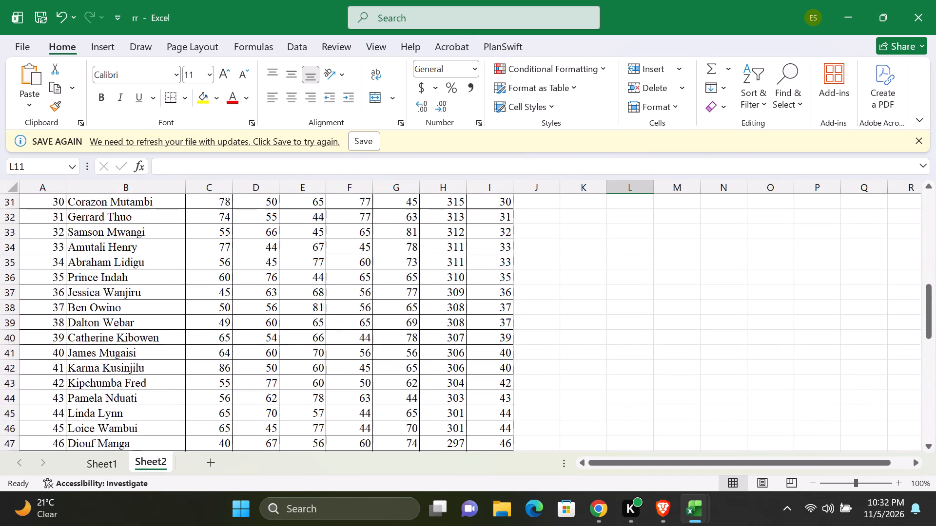
scroll(308, 342, down, 13)
scroll(308, 342, up, 4)
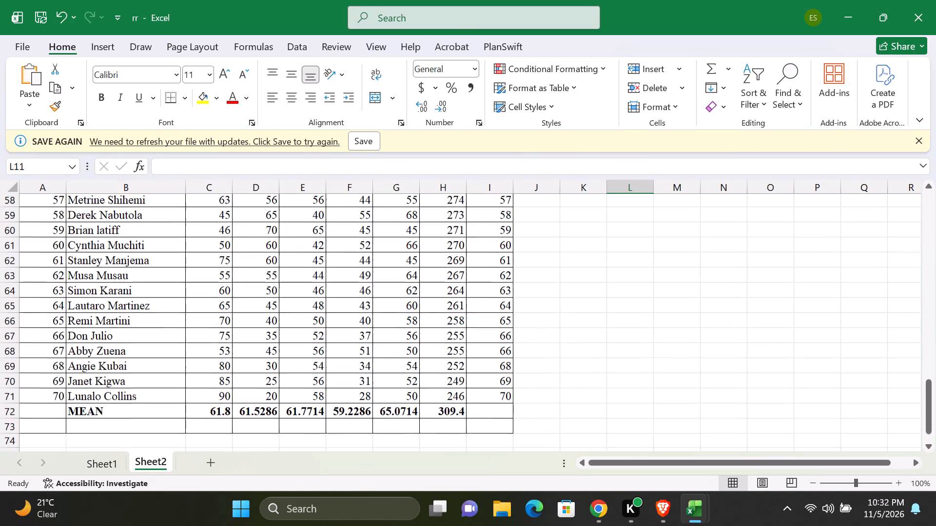
drag(45, 413, 78, 411)
click(224, 427)
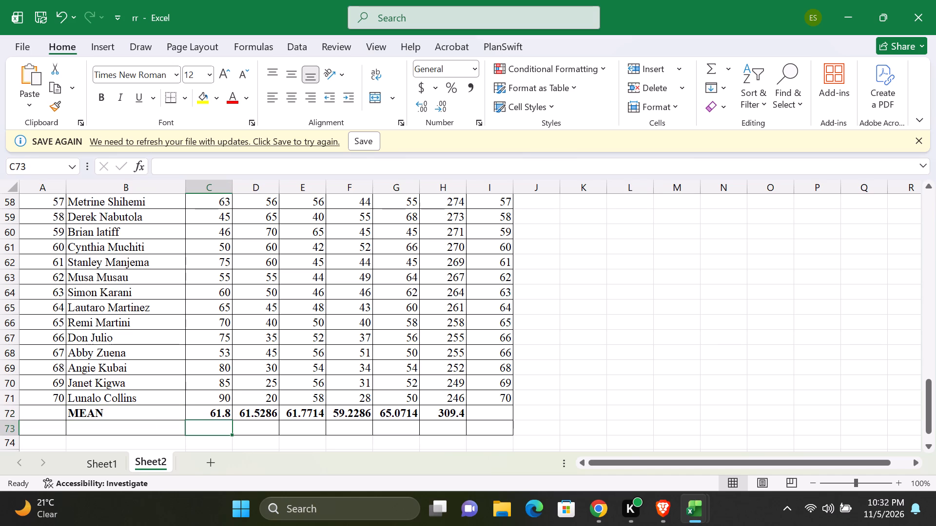
click(8, 429)
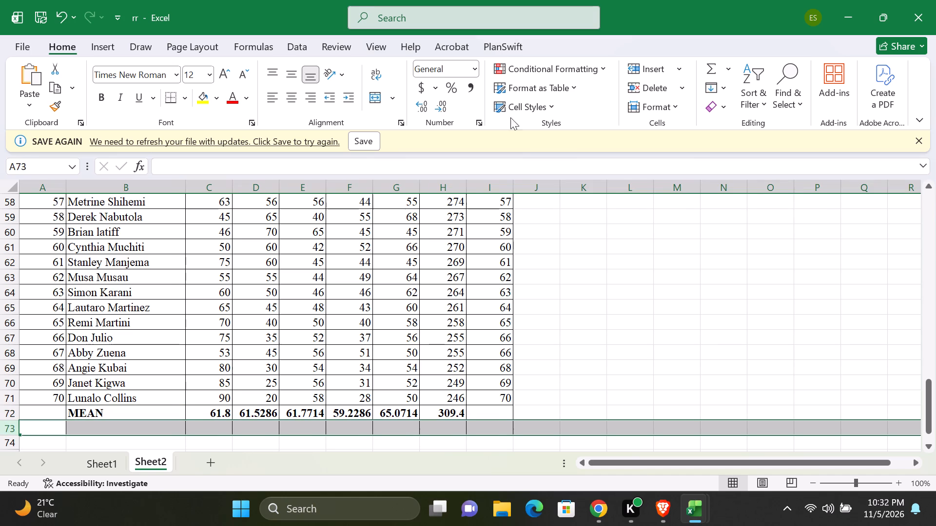
click(647, 90)
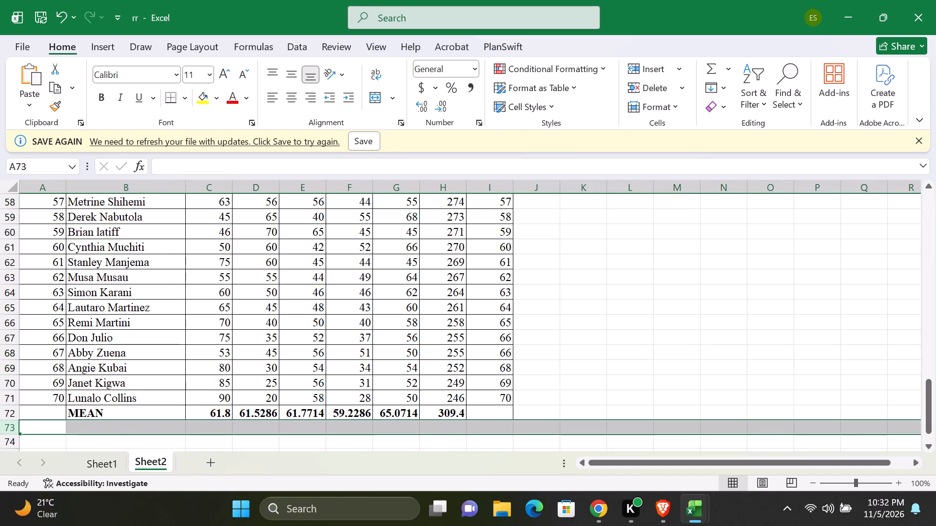
click(571, 315)
Fill the MEAN row cells A72:I72 with the same light green theme colour as the header row.
drag(32, 412, 153, 393)
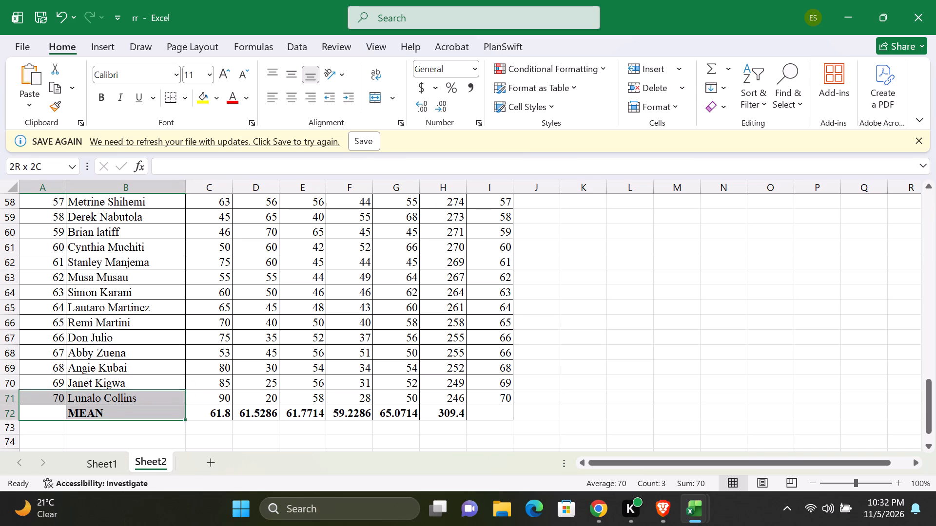
drag(153, 393, 478, 409)
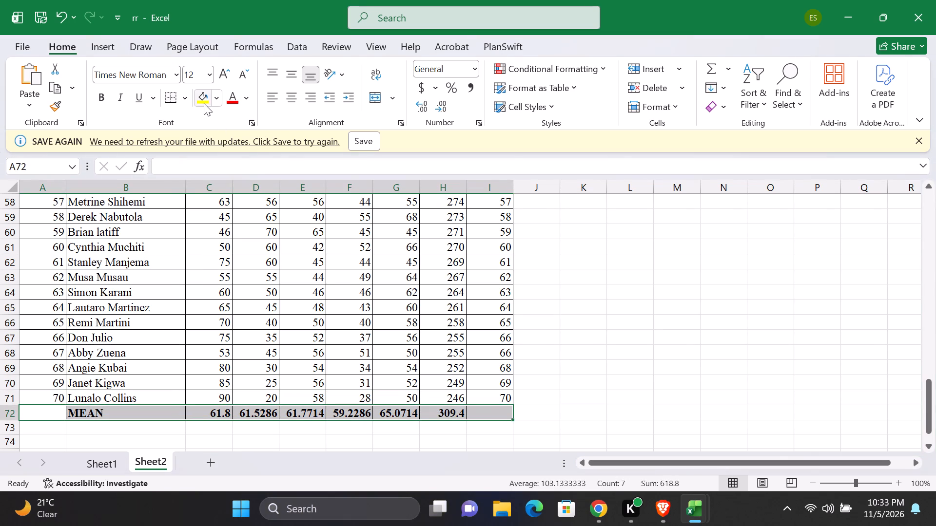
click(215, 93)
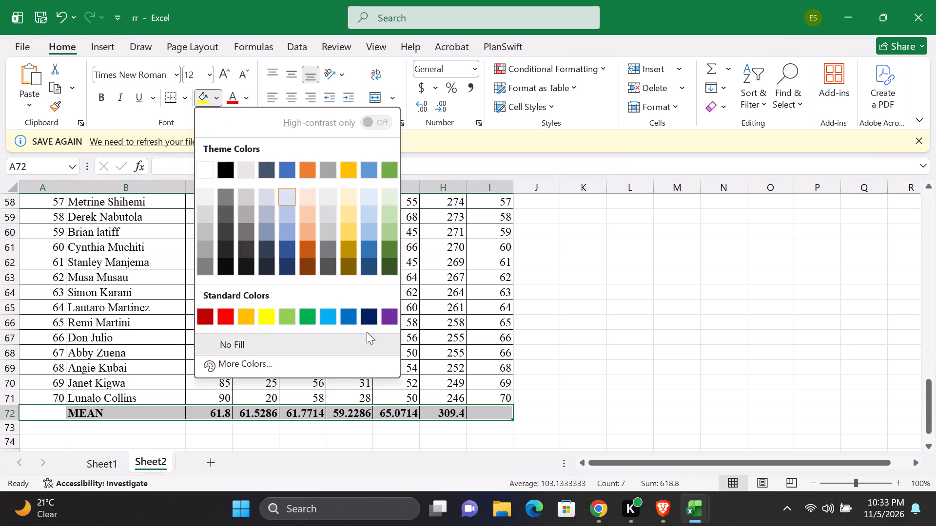
click(384, 213)
click(684, 306)
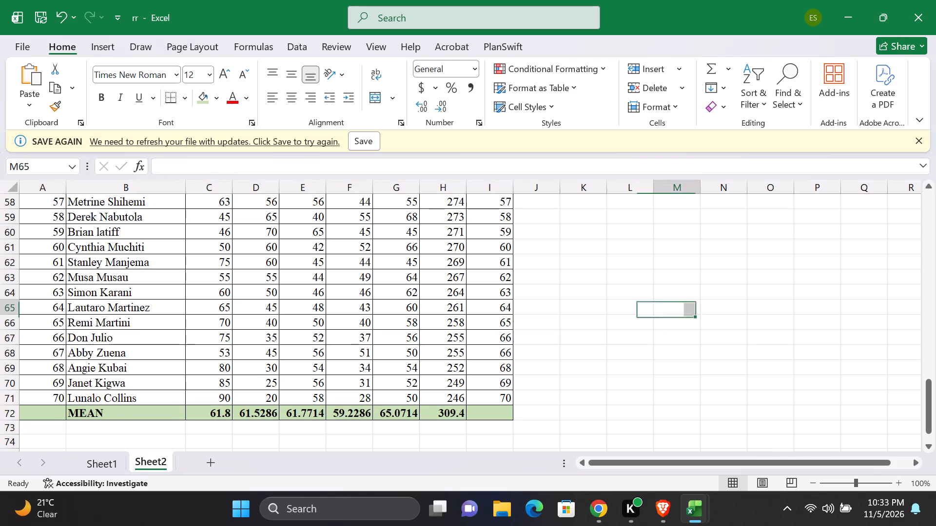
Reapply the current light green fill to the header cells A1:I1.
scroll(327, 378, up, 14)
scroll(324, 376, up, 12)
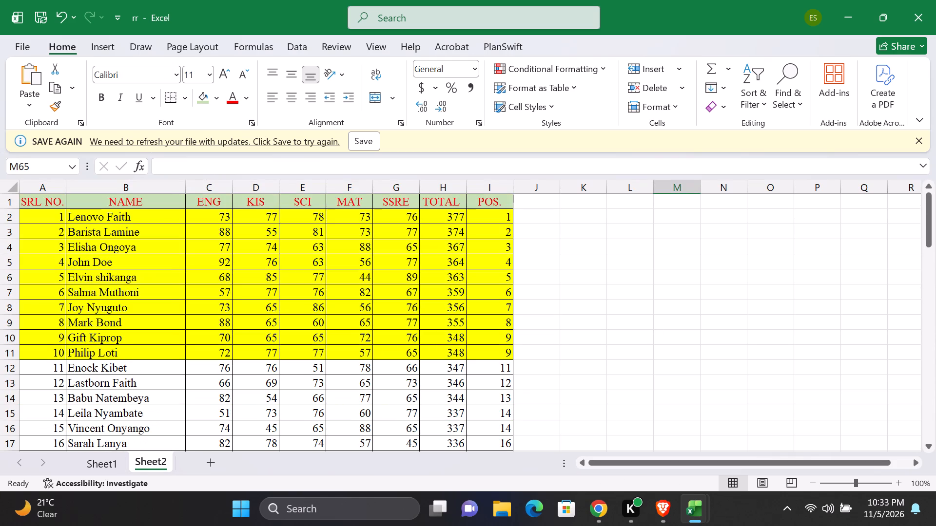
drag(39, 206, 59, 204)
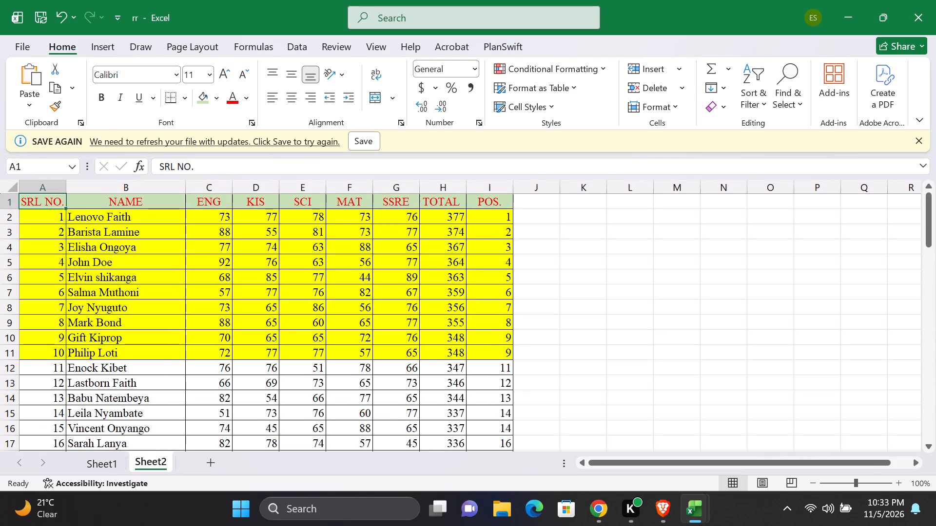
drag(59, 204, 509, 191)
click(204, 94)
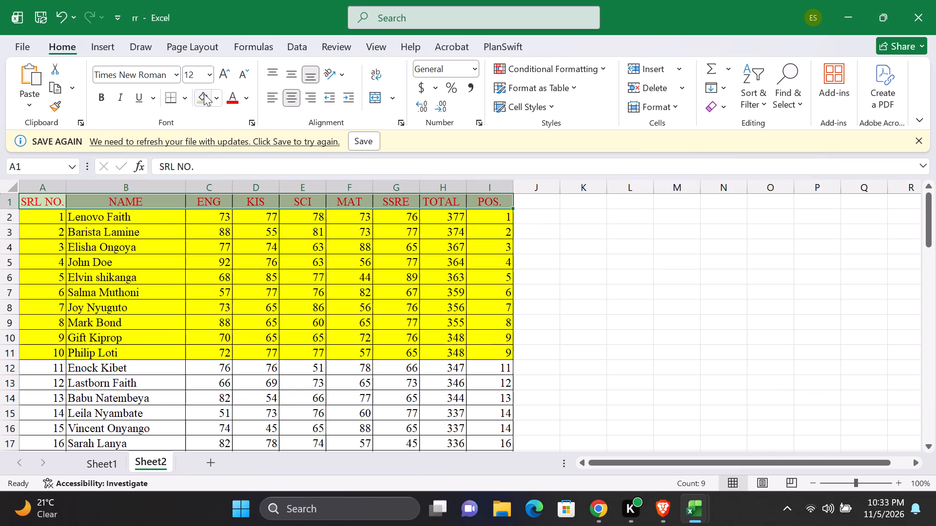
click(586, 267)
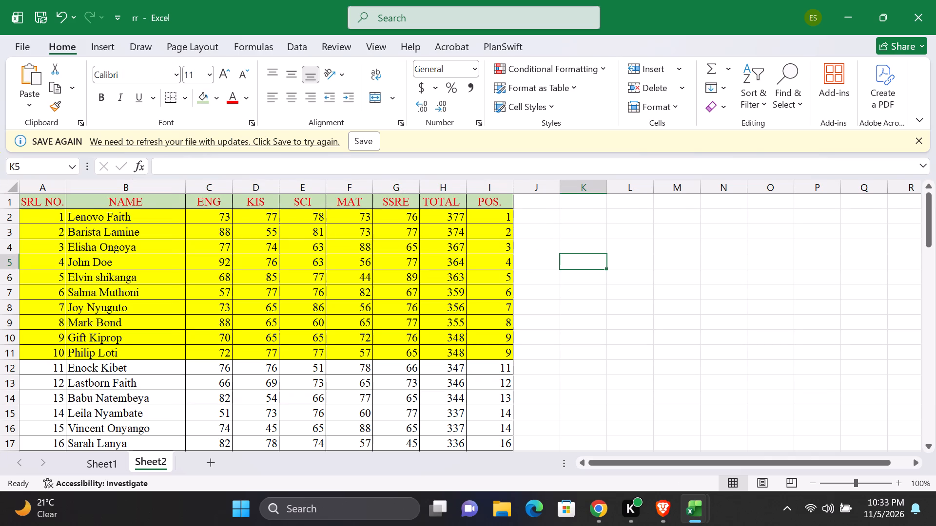
Fill the header cells A1:I1 with the next darker shade of the green theme colour.
drag(44, 204, 291, 195)
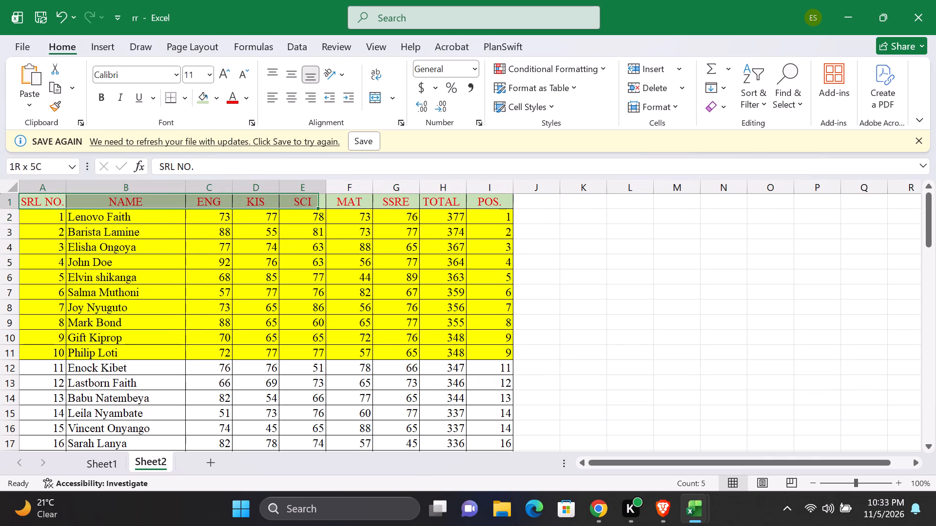
drag(291, 195, 485, 200)
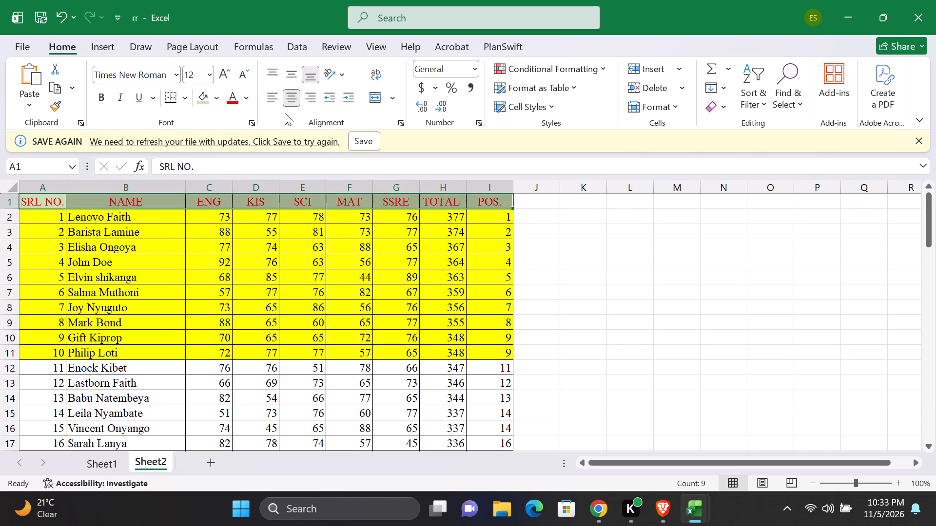
click(219, 95)
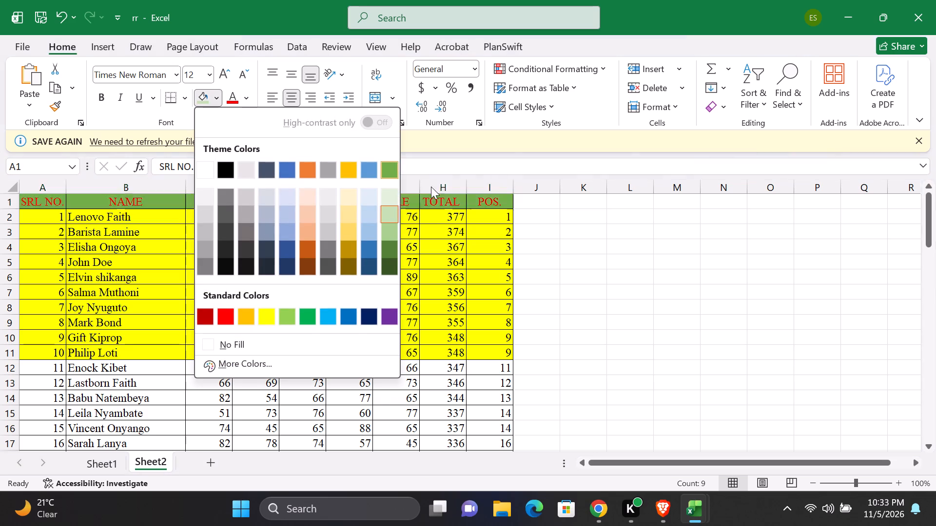
click(390, 231)
click(630, 237)
Review the student rows and fill colours down to the MEAN row.
scroll(505, 286, down, 5)
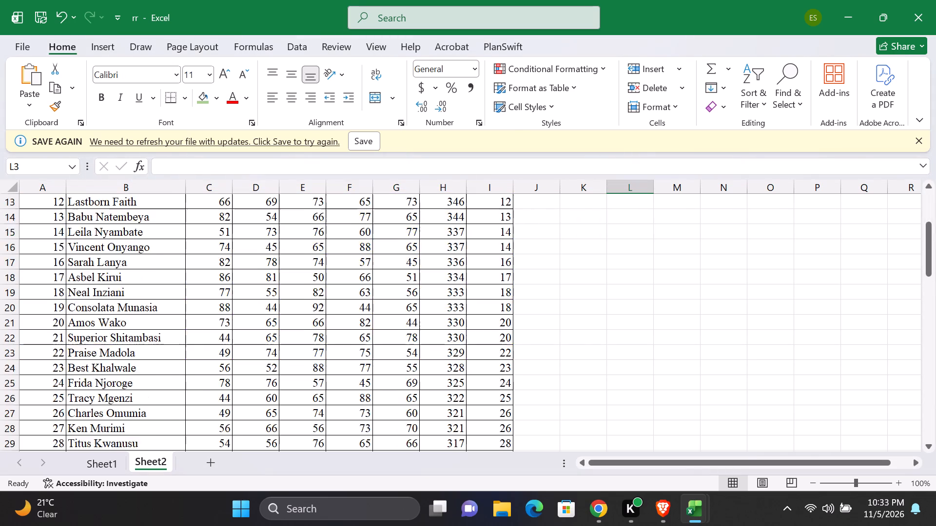
scroll(501, 289, down, 15)
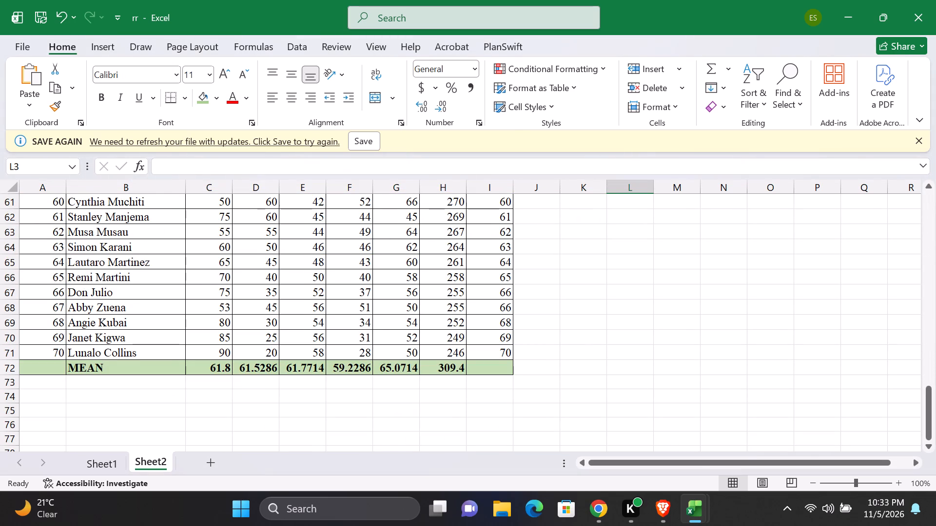
scroll(203, 387, up, 7)
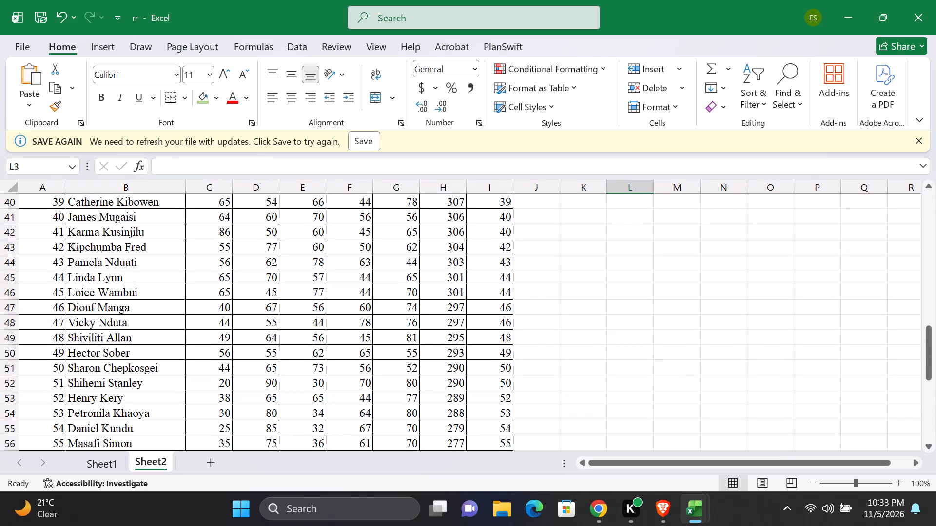
scroll(202, 387, up, 17)
scroll(202, 387, down, 6)
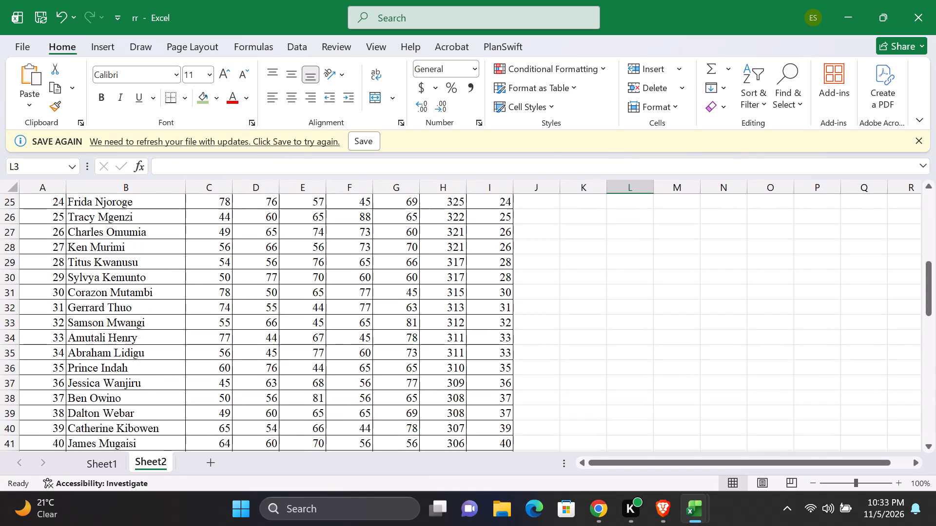
scroll(202, 387, down, 20)
scroll(201, 388, up, 6)
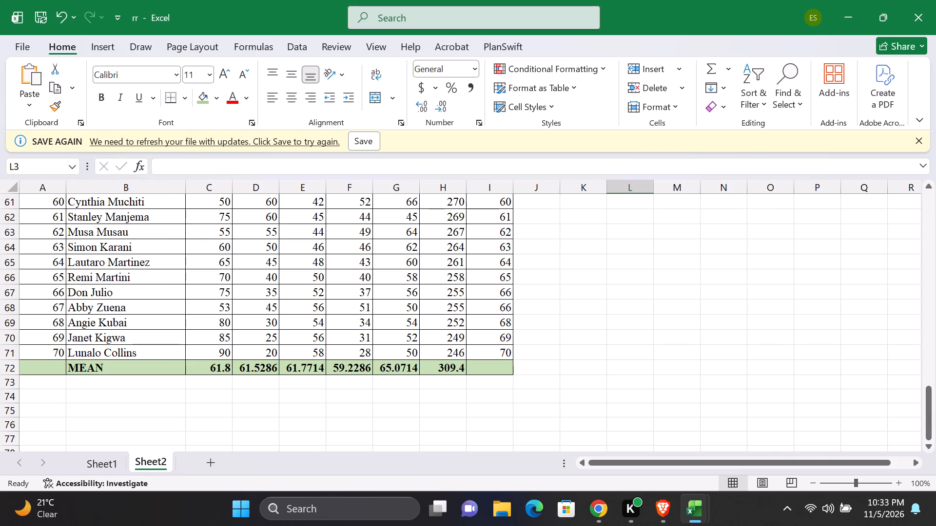
Set the font colour of the MEAN label and its averages in B72:H72 to red.
drag(86, 371, 424, 365)
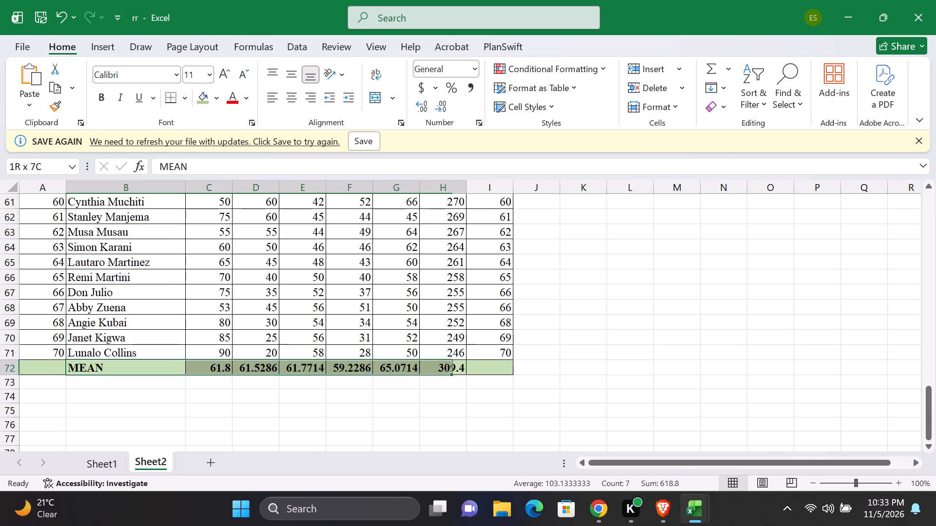
drag(424, 365, 436, 365)
click(229, 98)
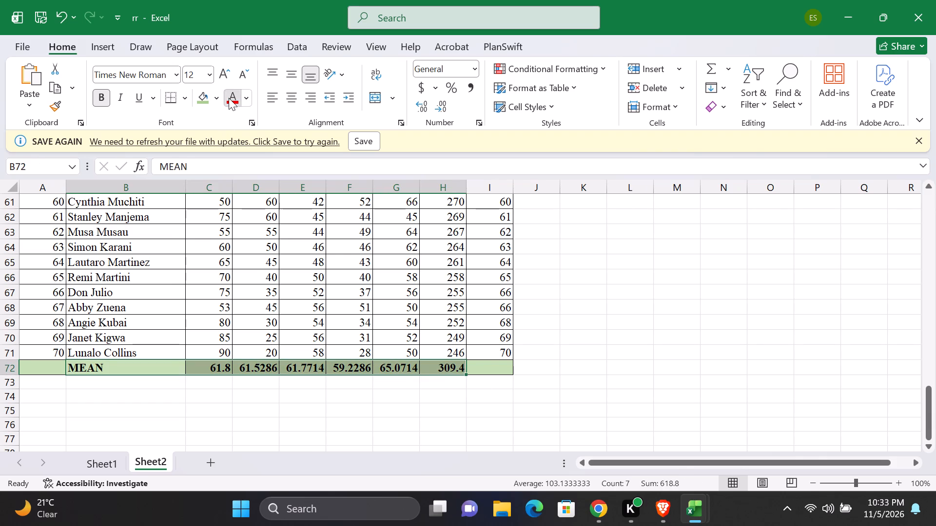
click(624, 404)
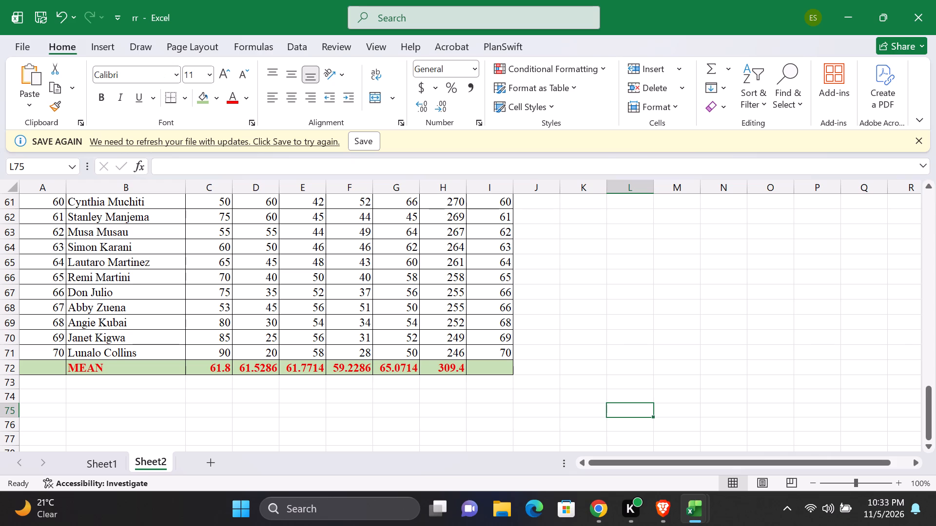
Fill the ten lowest-ranked student rows A62:I71 with the standard yellow colour.
scroll(369, 392, up, 10)
scroll(369, 392, down, 6)
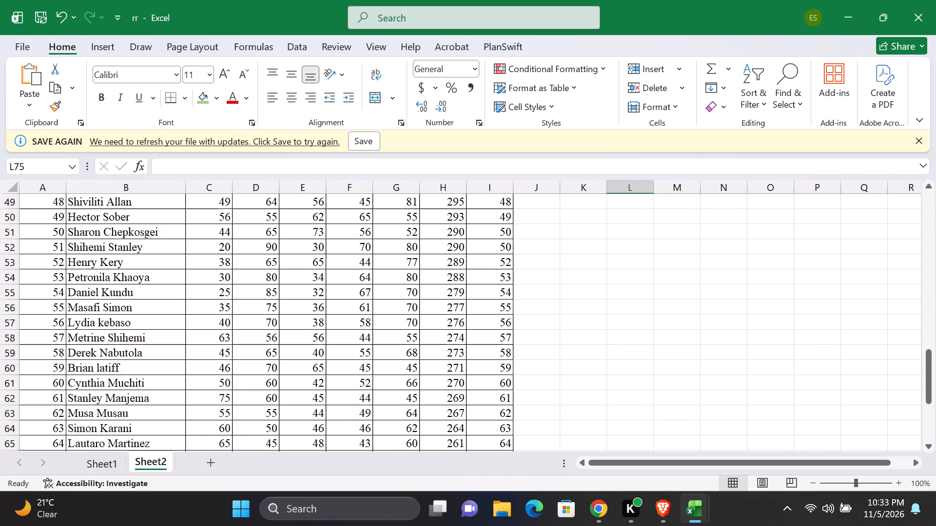
scroll(362, 397, down, 4)
scroll(209, 303, up, 1)
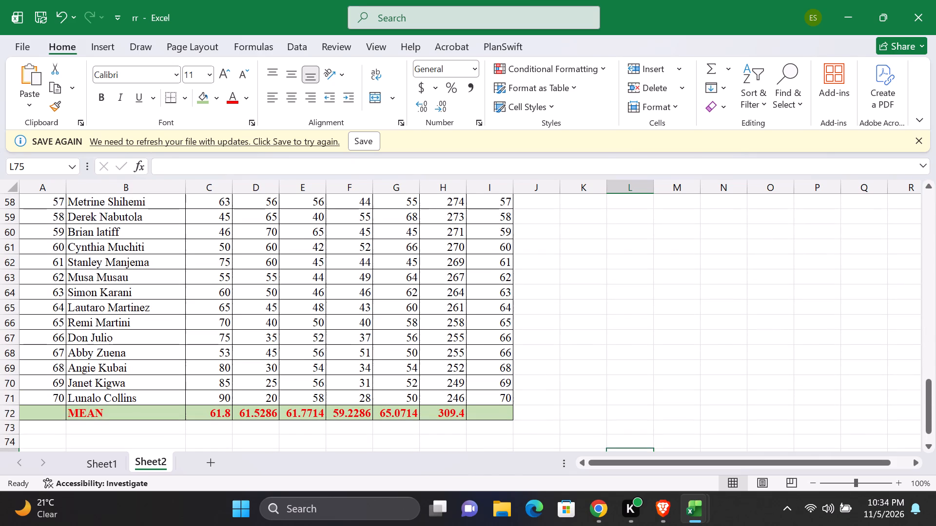
drag(53, 248, 315, 273)
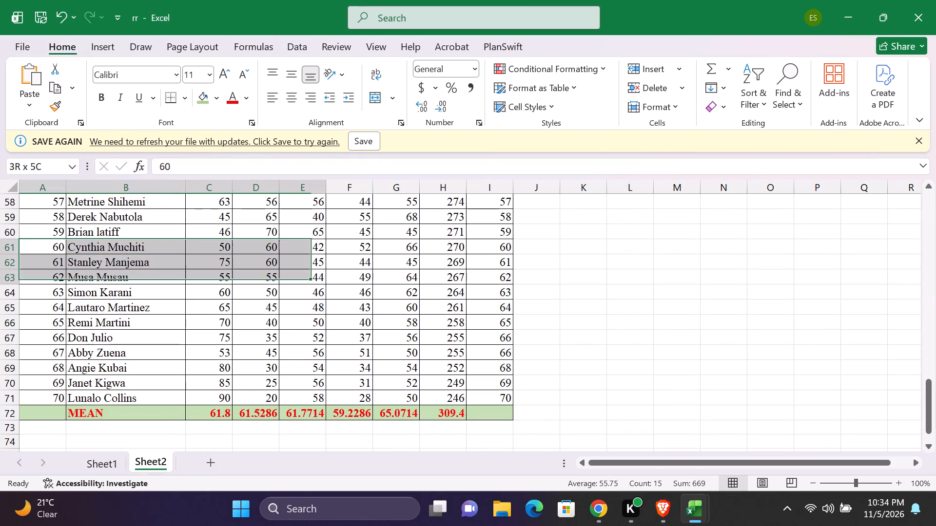
drag(315, 273, 391, 286)
click(354, 305)
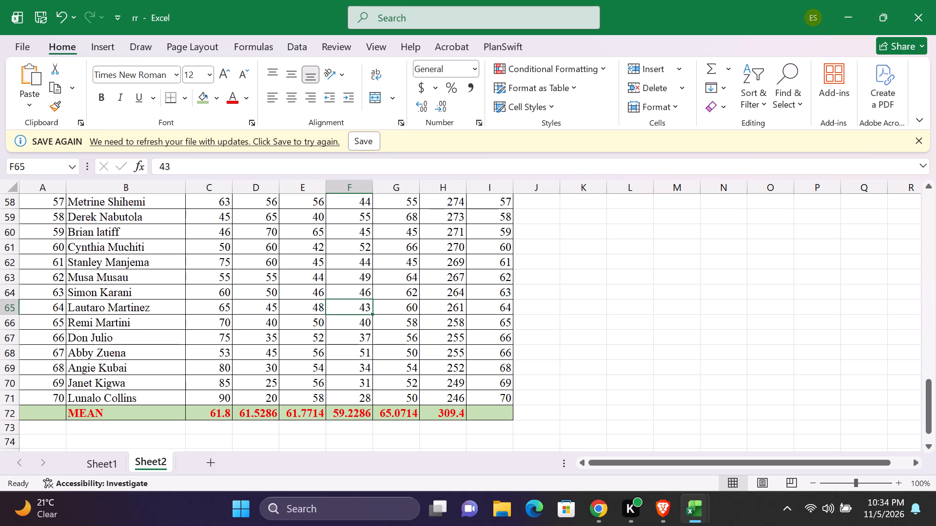
drag(30, 261, 473, 367)
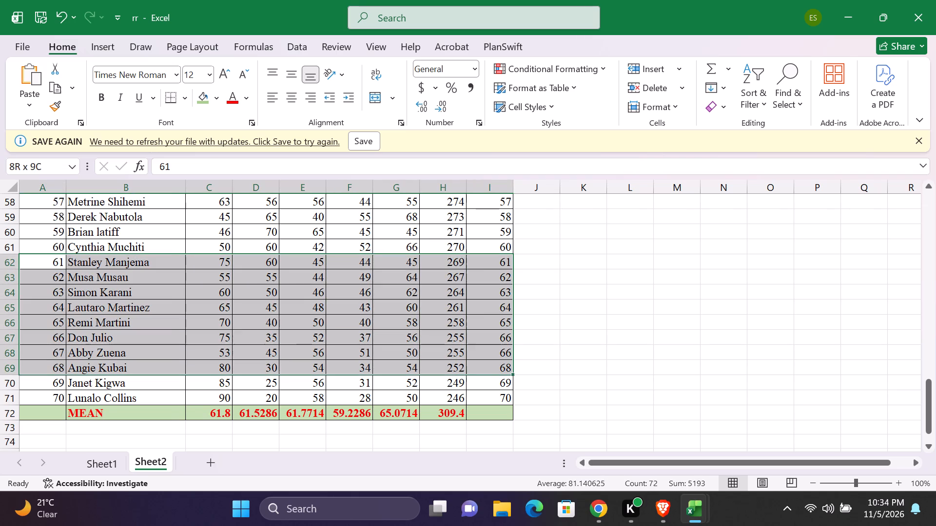
drag(473, 367, 498, 395)
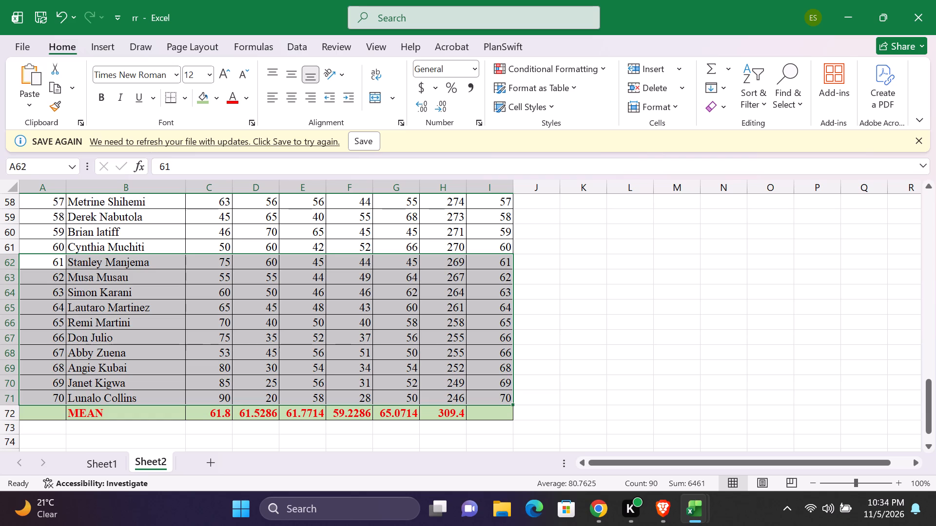
click(218, 95)
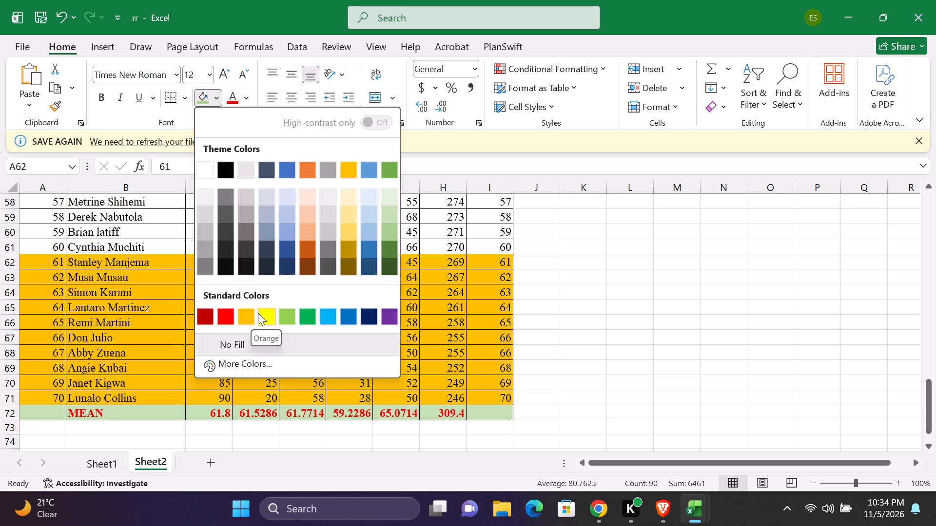
click(267, 312)
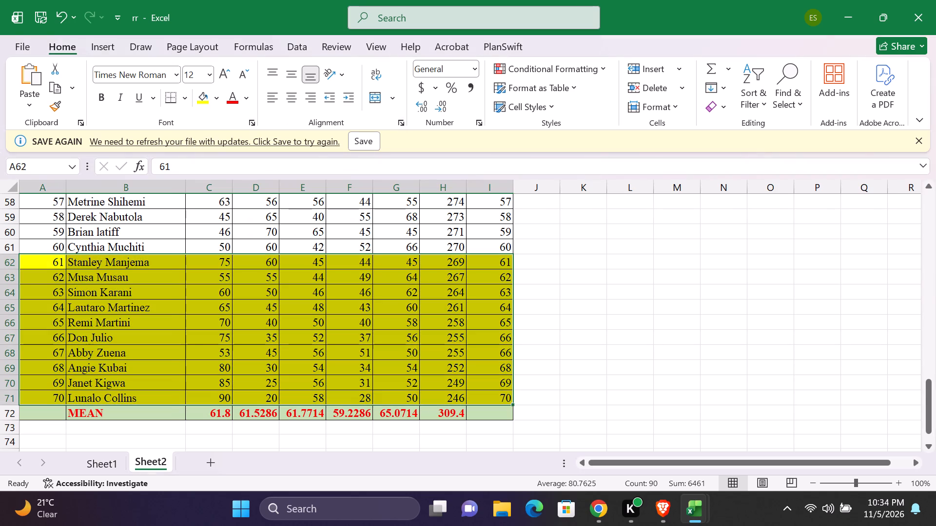
click(386, 218)
Change the fill of the top ten student rows A2:I11 to the standard orange colour.
scroll(392, 298, up, 6)
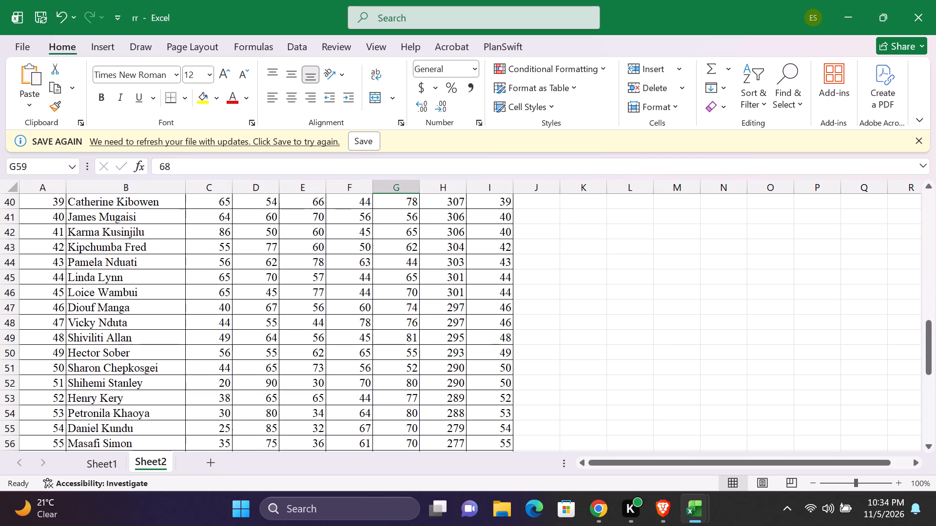
scroll(395, 313, up, 17)
scroll(395, 316, up, 5)
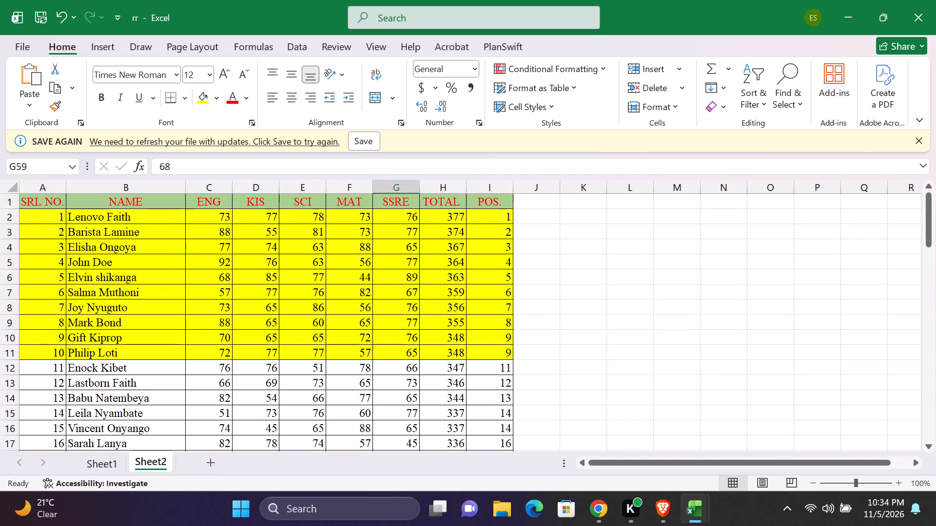
drag(42, 215, 457, 323)
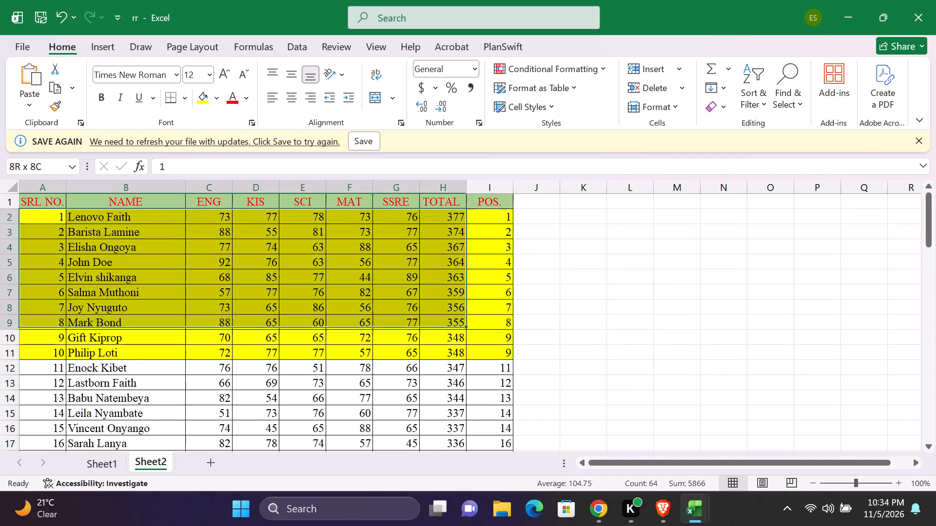
drag(457, 323, 489, 351)
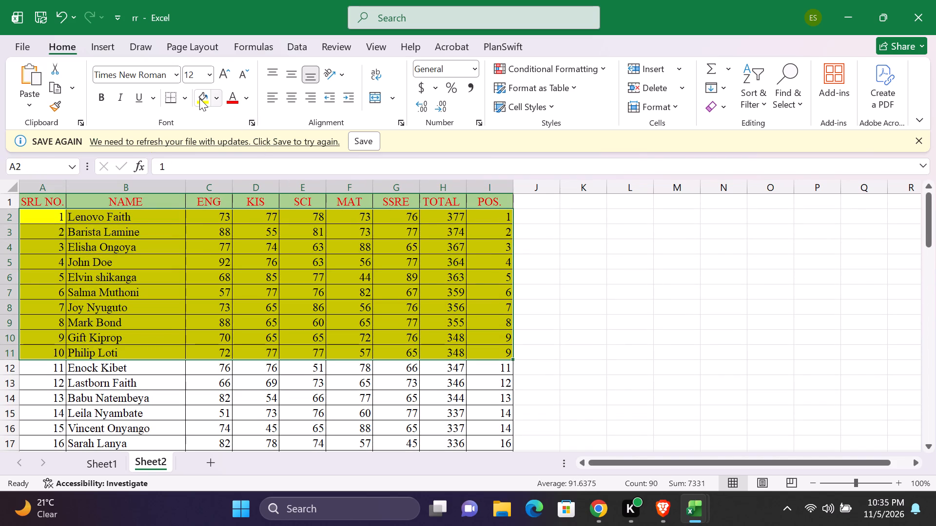
click(217, 101)
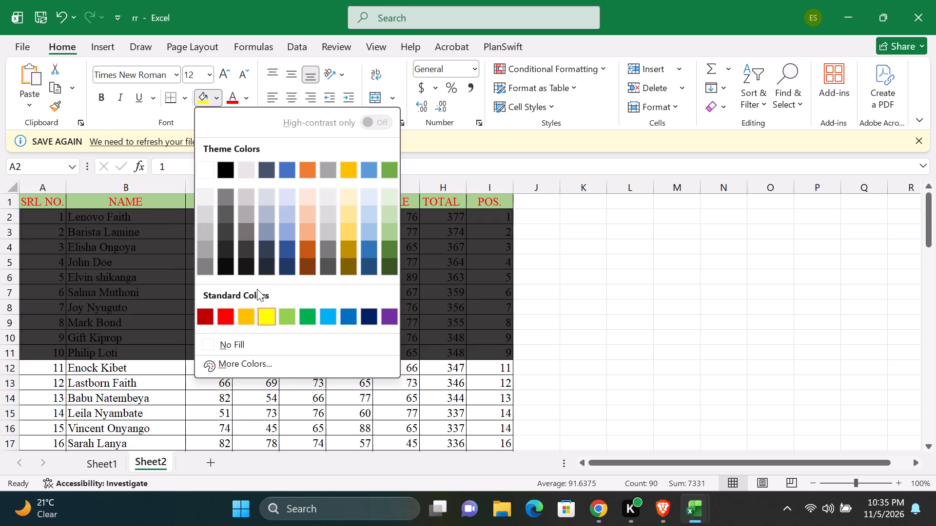
click(252, 319)
click(343, 385)
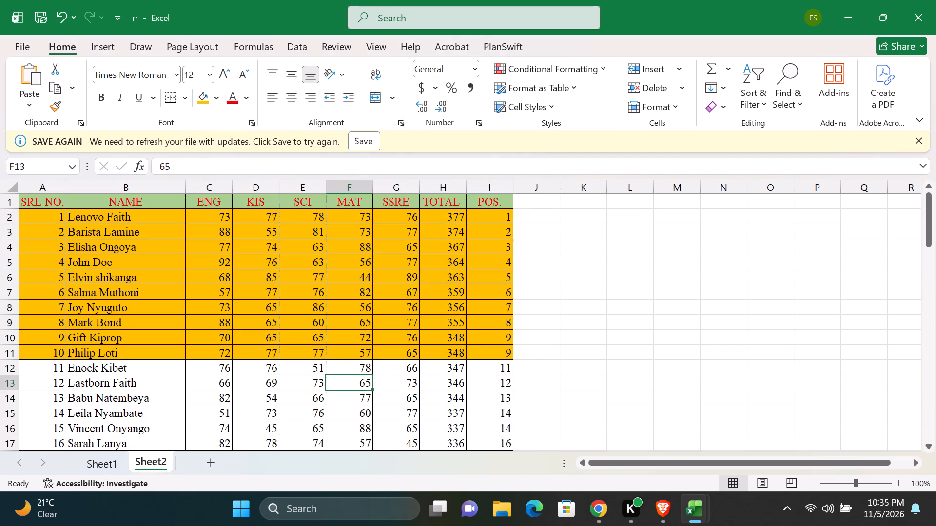
Set the font colour of the ten lowest-ranked student rows A62:I71 to red.
scroll(343, 385, down, 14)
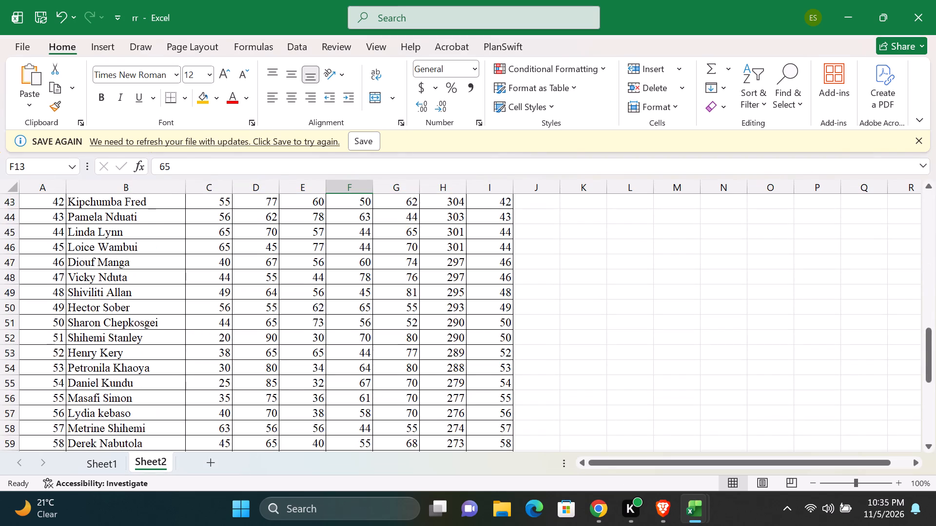
scroll(343, 385, down, 7)
scroll(343, 385, up, 4)
scroll(343, 385, down, 1)
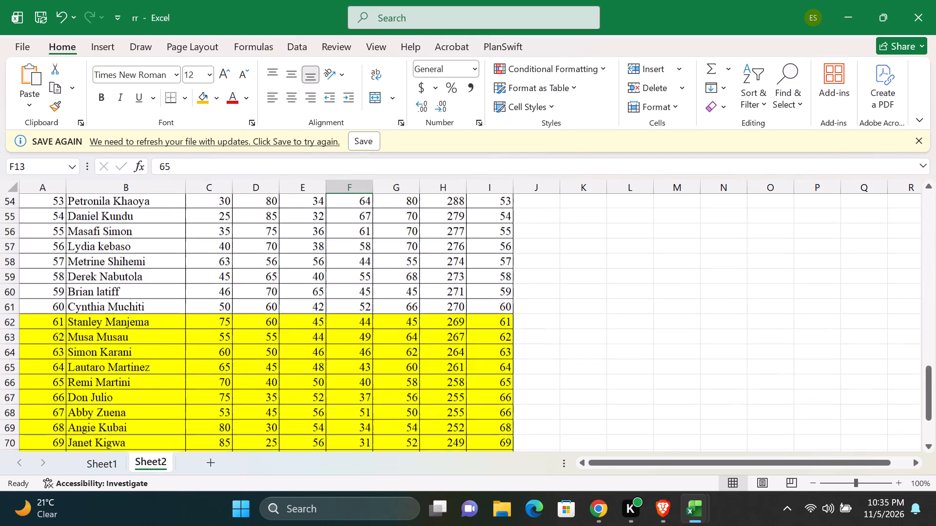
scroll(343, 385, down, 1)
drag(35, 261, 63, 278)
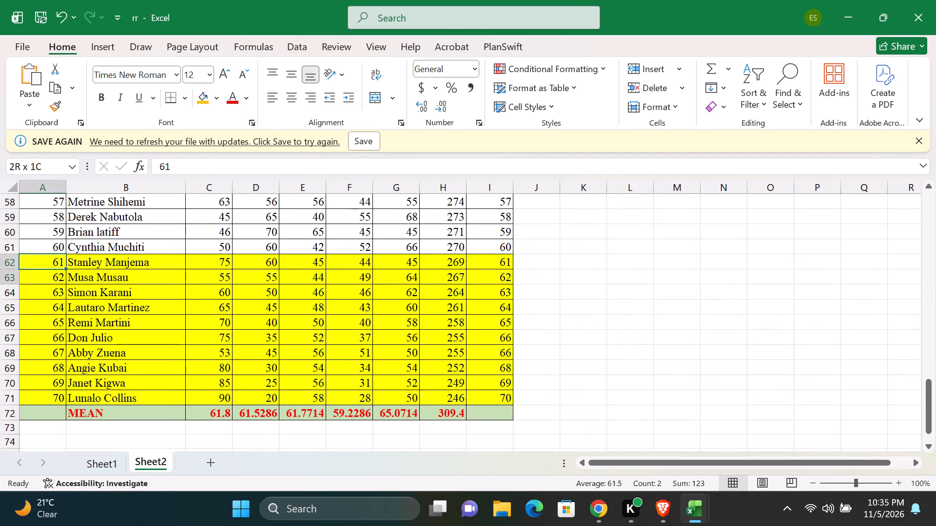
drag(63, 278, 478, 385)
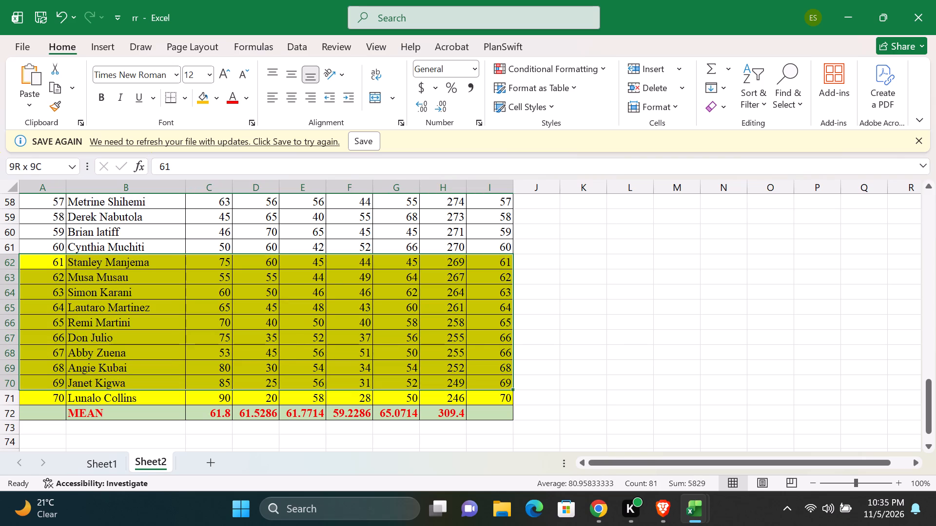
drag(478, 385, 483, 395)
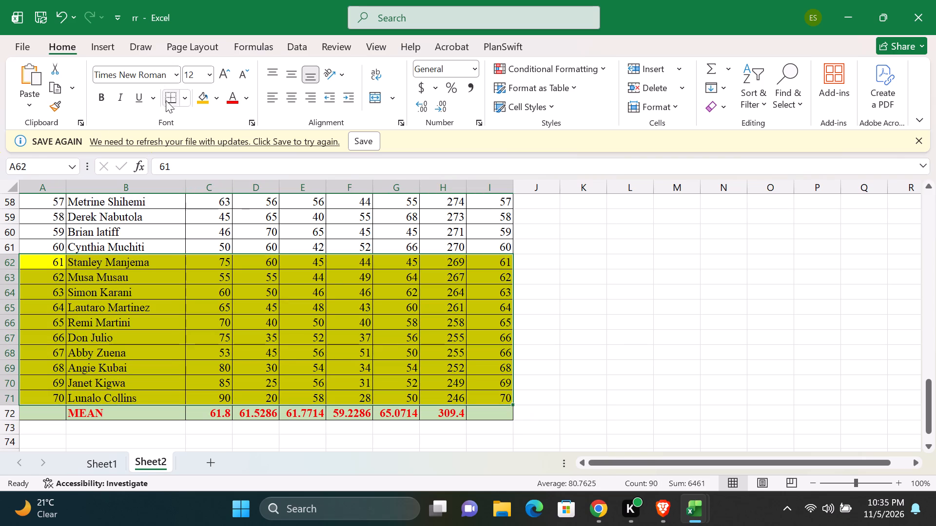
click(233, 103)
click(336, 309)
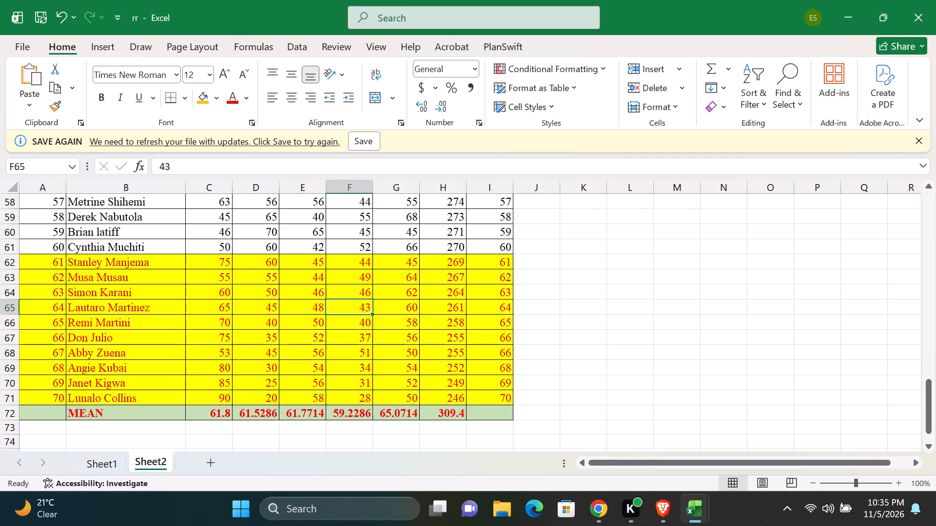
Make the text of the top ten student rows A2:I11 bold.
scroll(364, 298, up, 4)
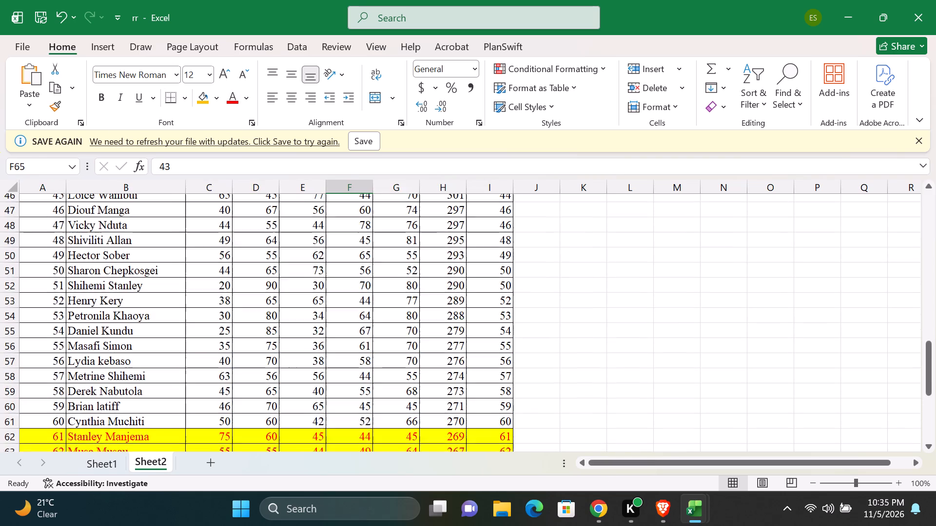
scroll(364, 298, up, 18)
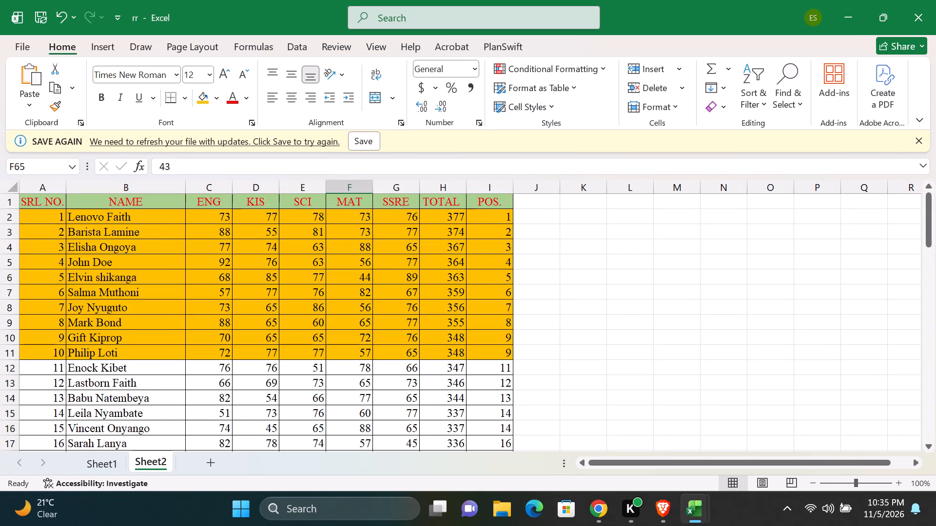
drag(73, 215, 76, 218)
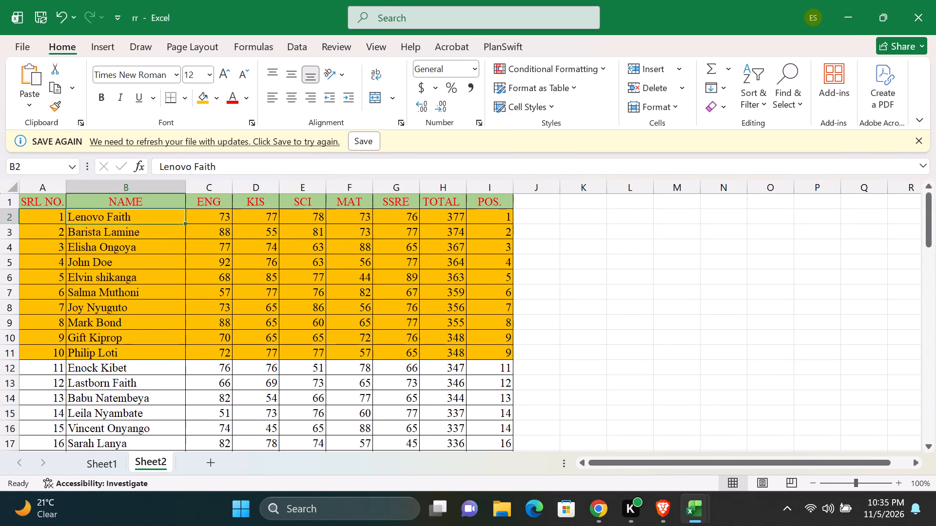
drag(76, 218, 223, 282)
click(220, 316)
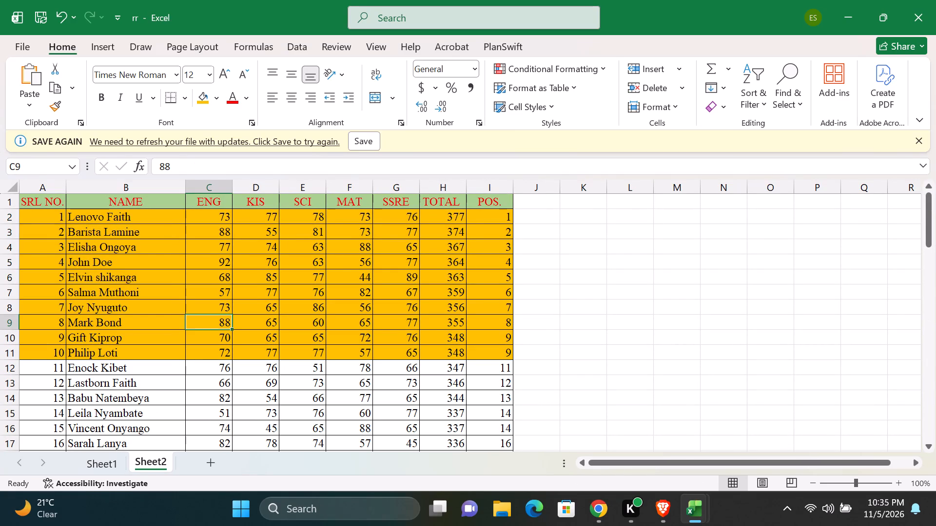
drag(48, 217, 472, 342)
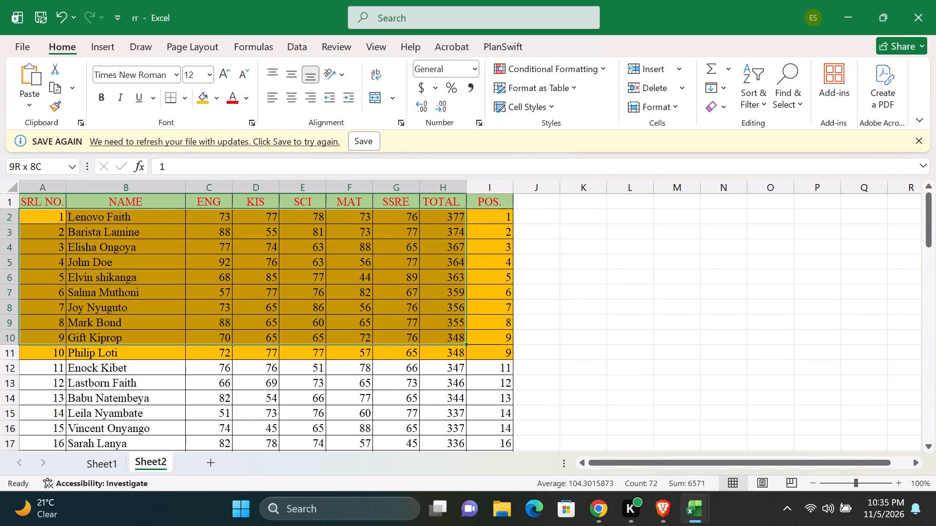
drag(472, 342, 486, 348)
click(96, 94)
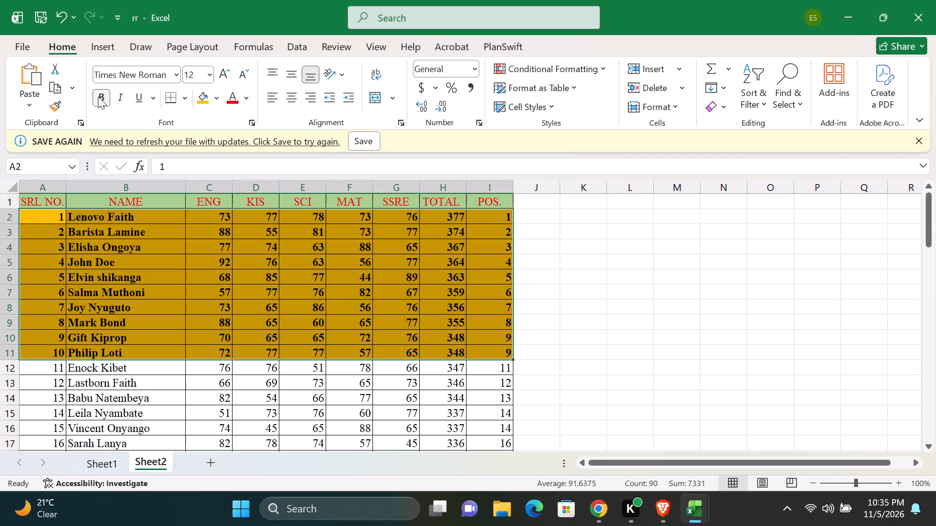
click(394, 333)
Review the formatting of the student rows from the top ten down to the lowest-ranked students.
scroll(394, 333, up, 3)
scroll(394, 333, down, 10)
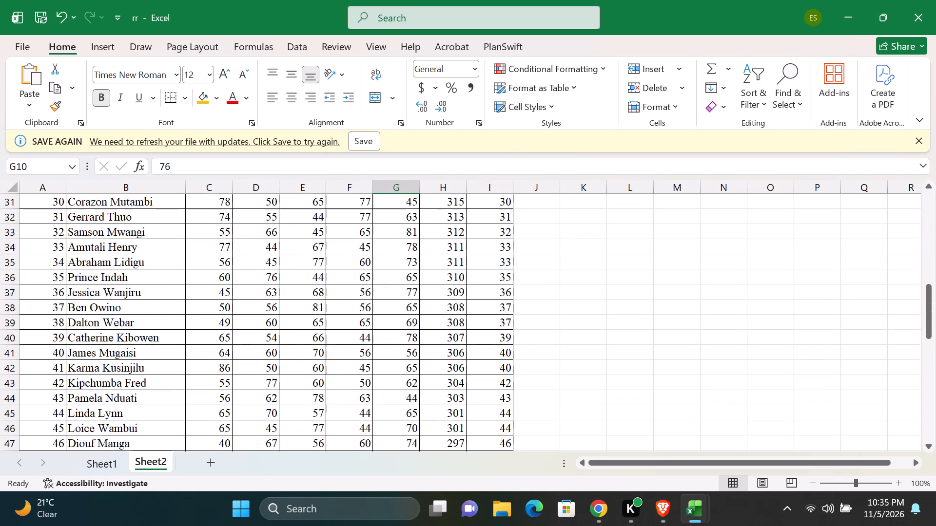
scroll(394, 333, down, 9)
scroll(394, 333, up, 3)
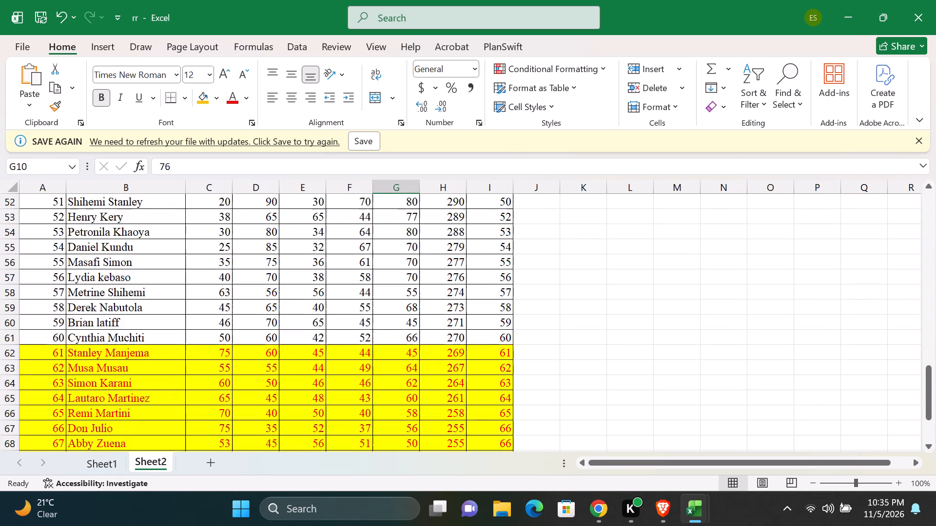
scroll(394, 333, up, 16)
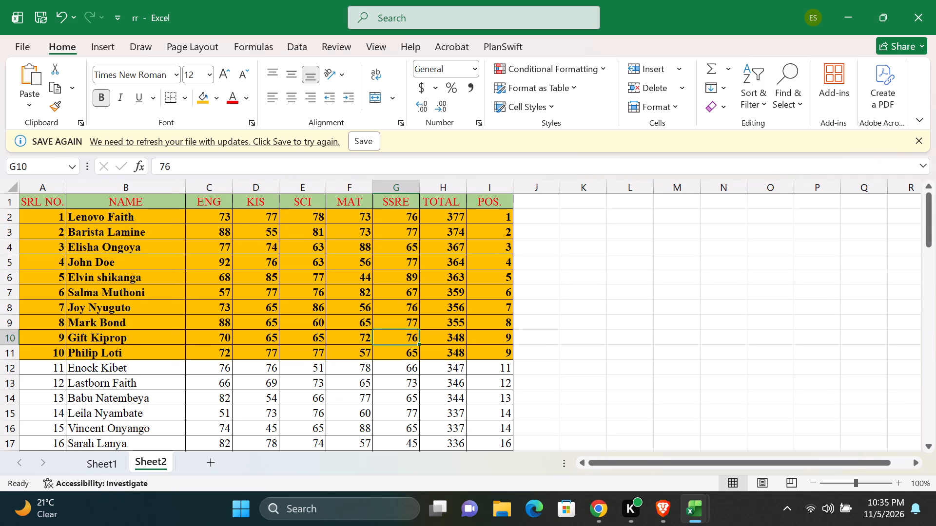
Make the text of the ten lowest-ranked student rows A62:I71 bold.
scroll(394, 333, down, 14)
scroll(393, 332, down, 7)
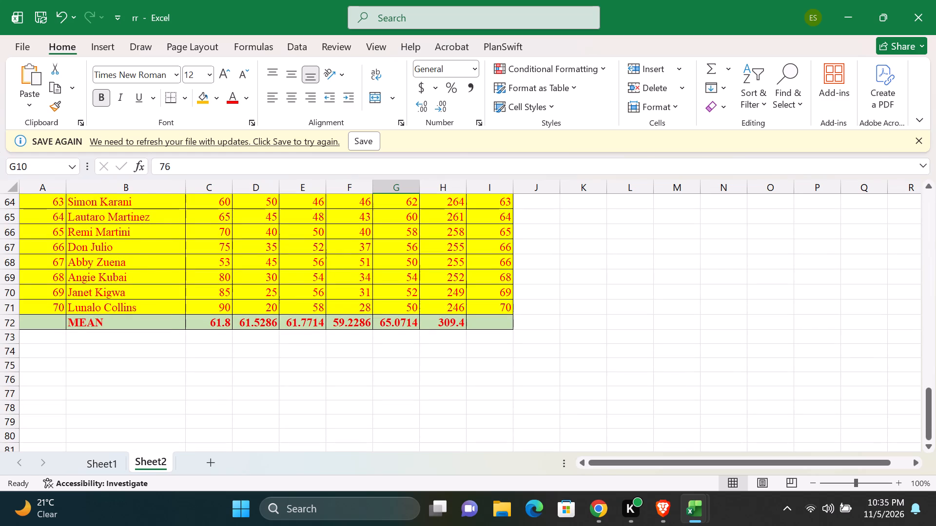
scroll(273, 296, up, 3)
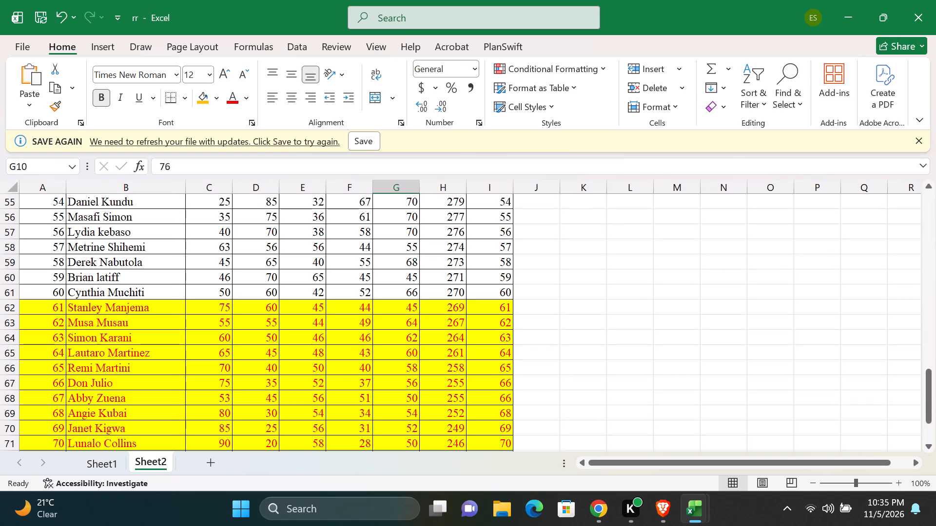
drag(51, 309, 456, 427)
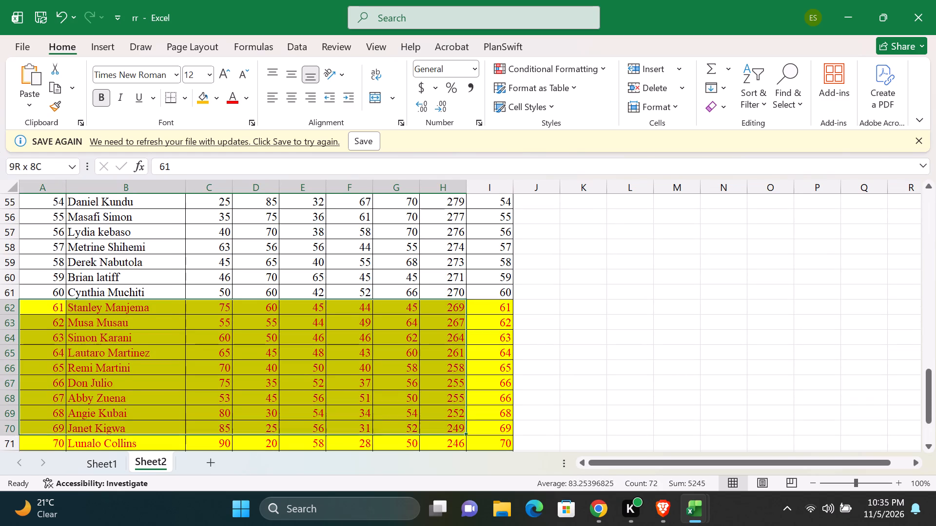
drag(456, 427, 488, 411)
click(102, 102)
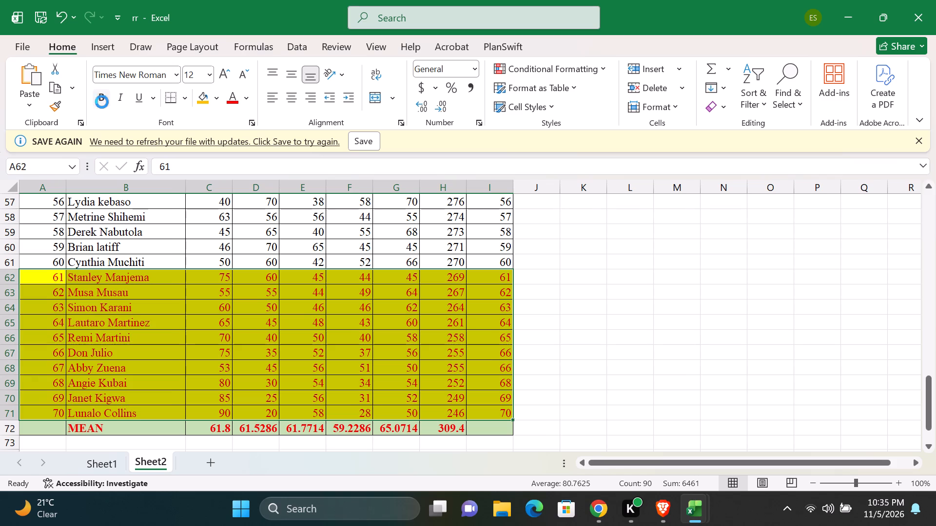
click(298, 371)
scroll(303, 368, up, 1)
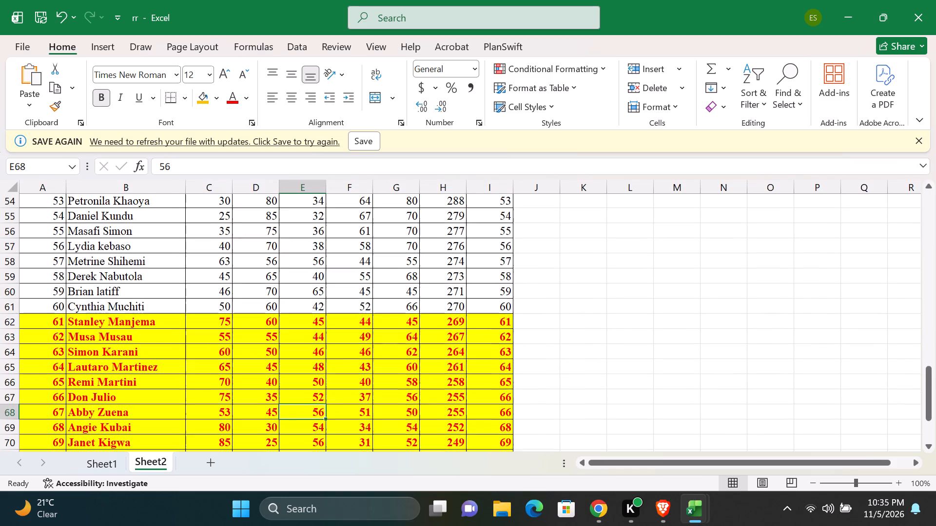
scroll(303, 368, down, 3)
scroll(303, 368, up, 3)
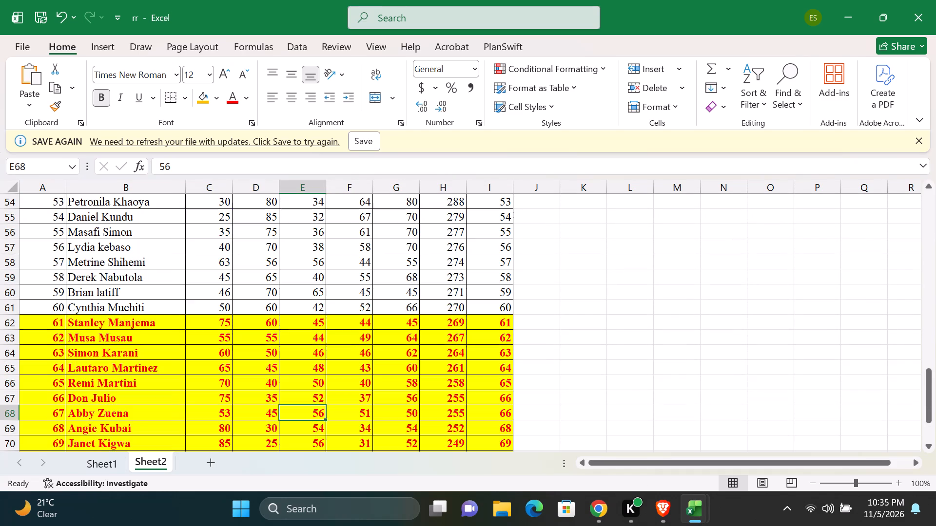
Set the font colour of the ten lowest-ranked student rows A62:I71 to black.
drag(52, 328, 355, 456)
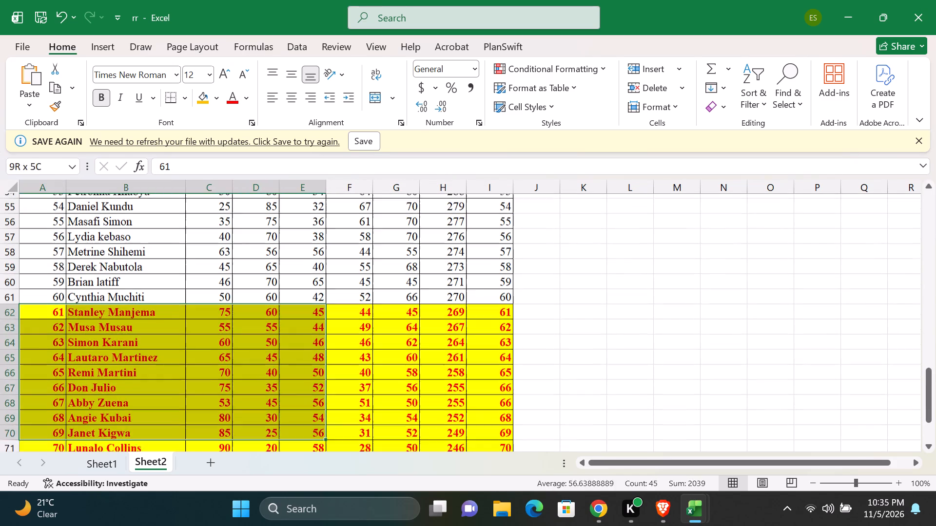
drag(355, 456, 478, 406)
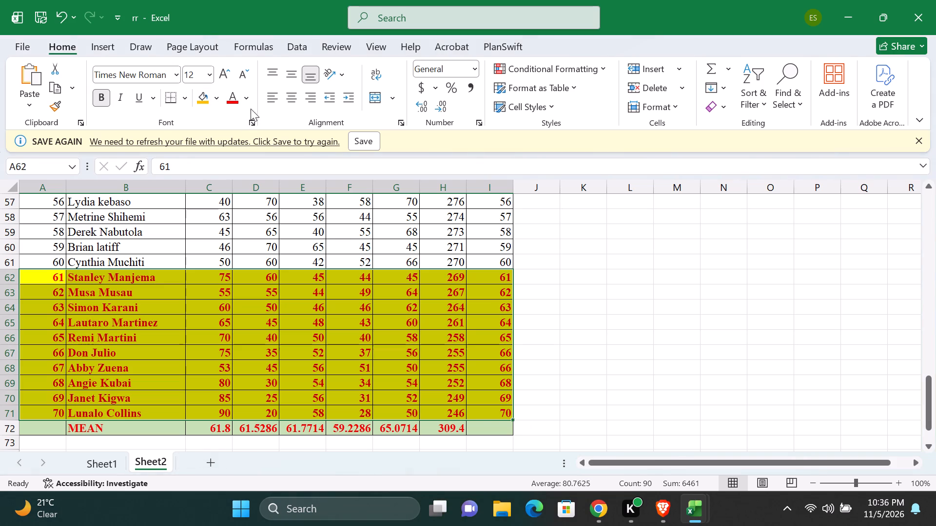
click(247, 100)
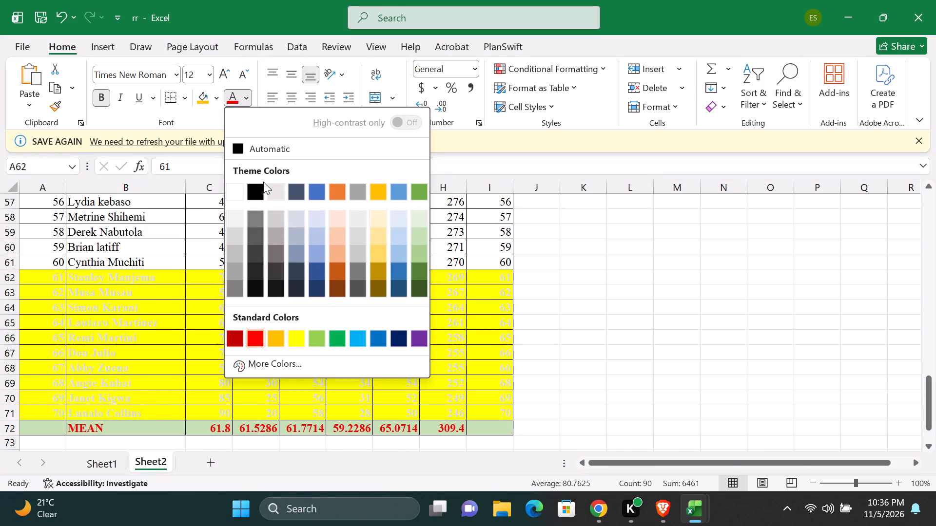
click(251, 191)
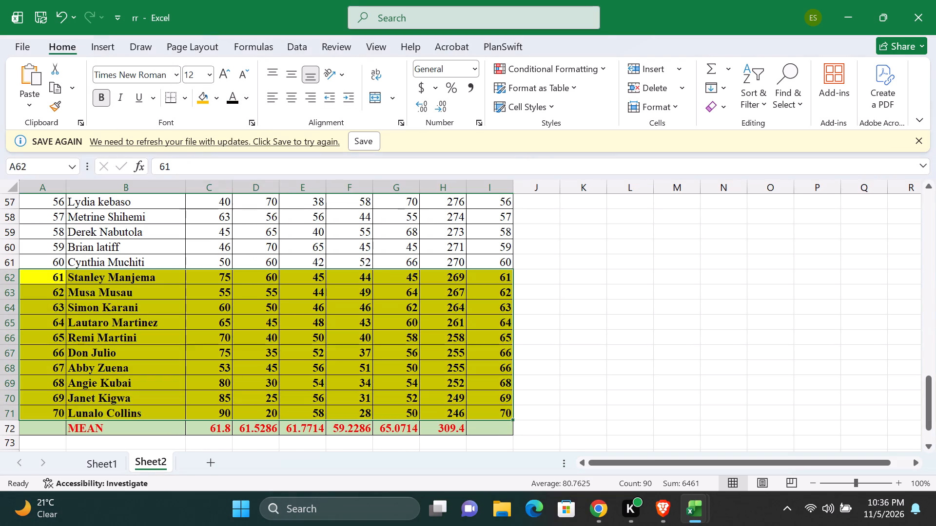
click(399, 251)
Review the fill colours, font colours and bold text across the whole marks sheet, from the header row to the MEAN row.
scroll(398, 251, up, 10)
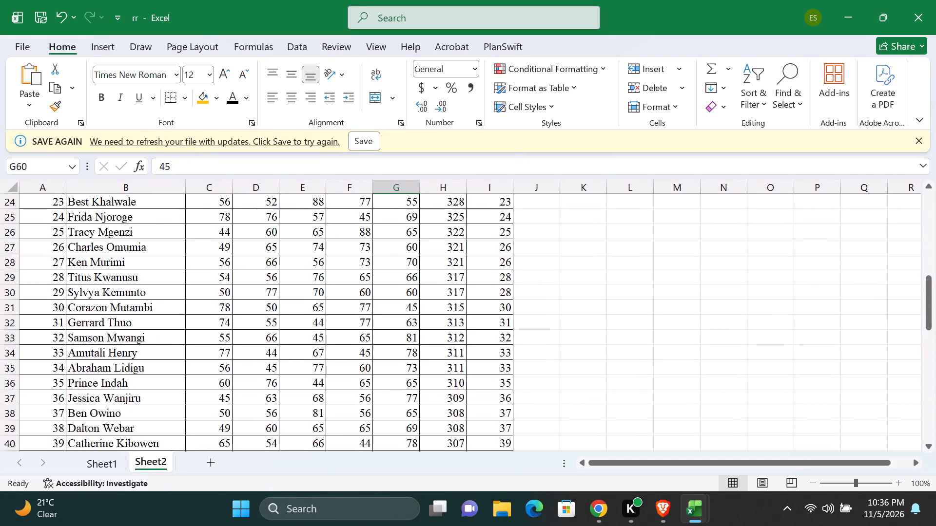
scroll(398, 251, up, 14)
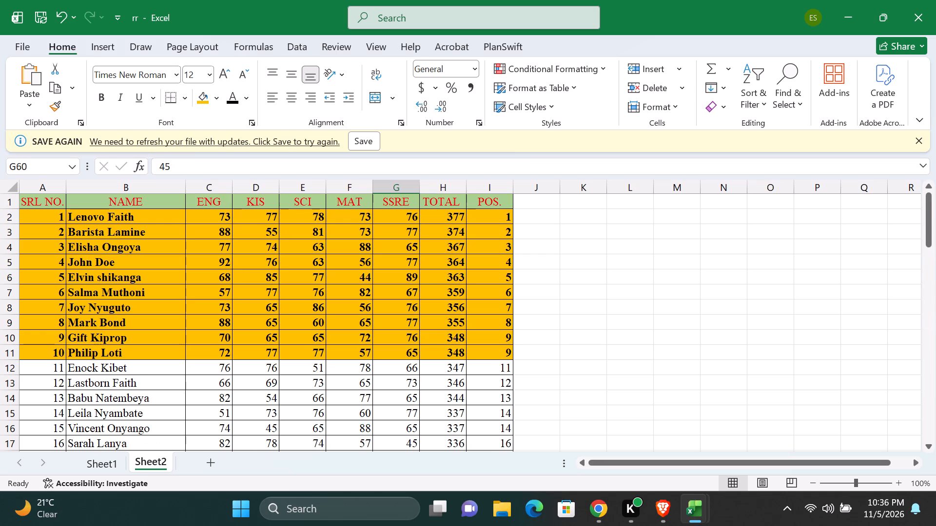
scroll(397, 253, down, 7)
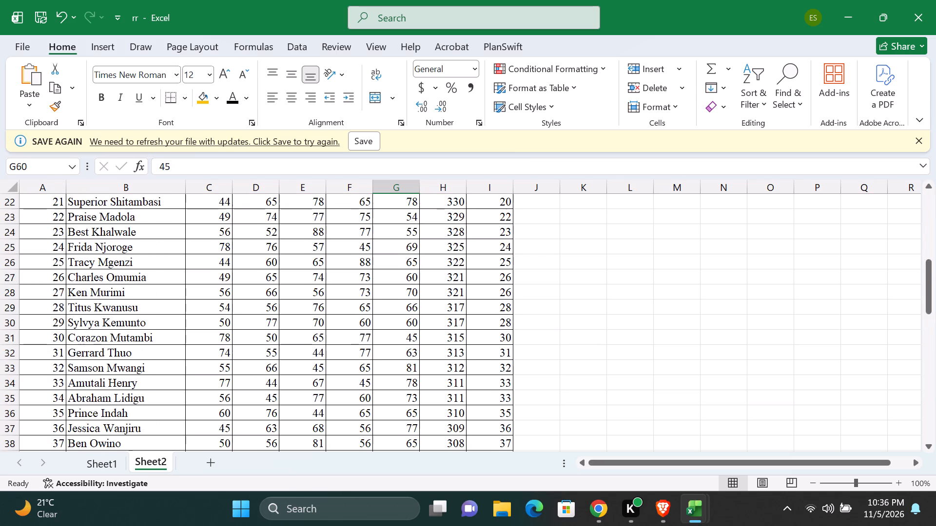
scroll(393, 272, down, 13)
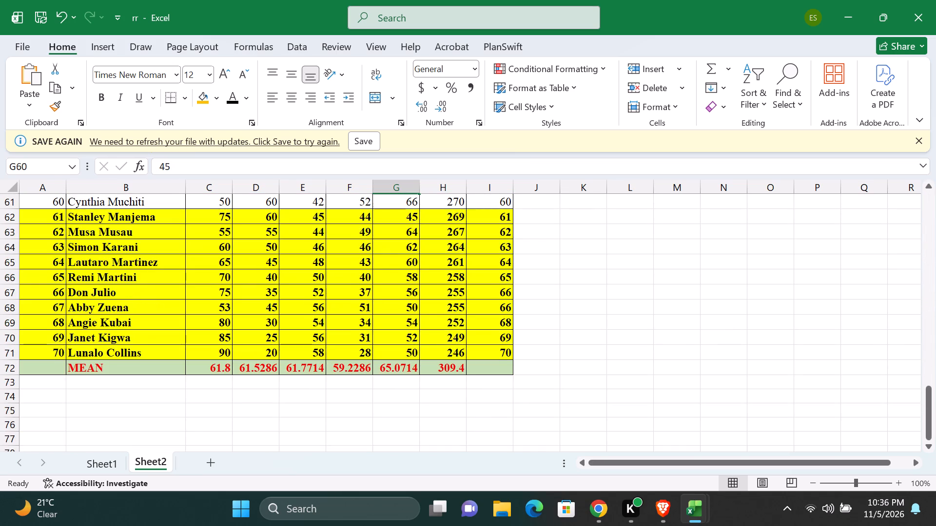
scroll(390, 273, down, 7)
scroll(384, 279, up, 10)
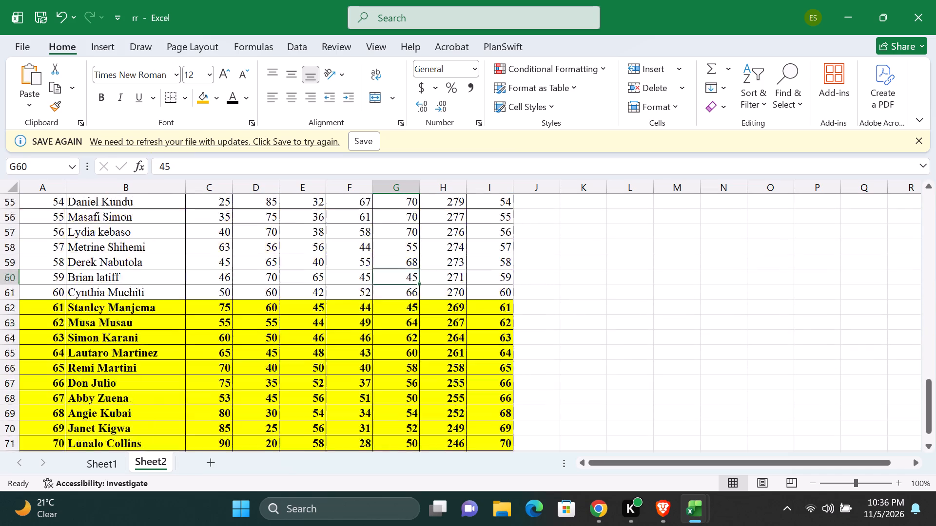
scroll(381, 280, up, 12)
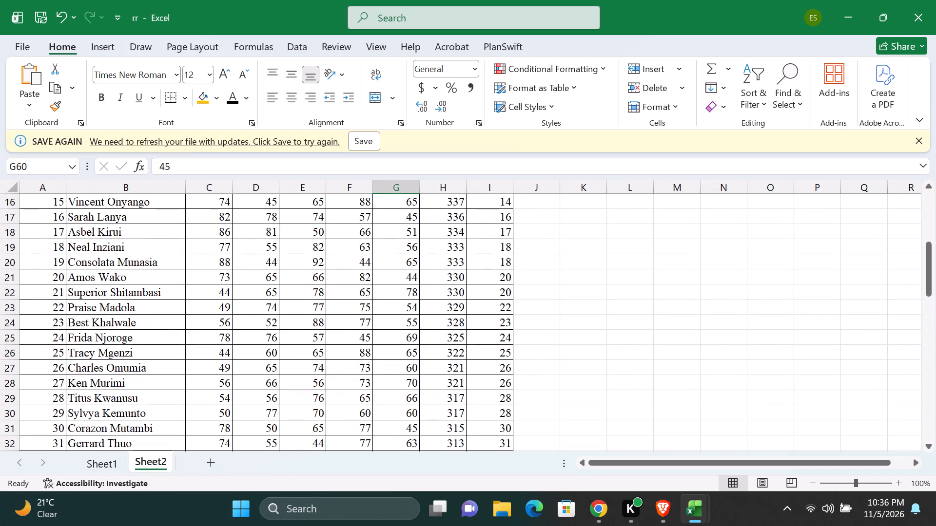
scroll(376, 283, down, 2)
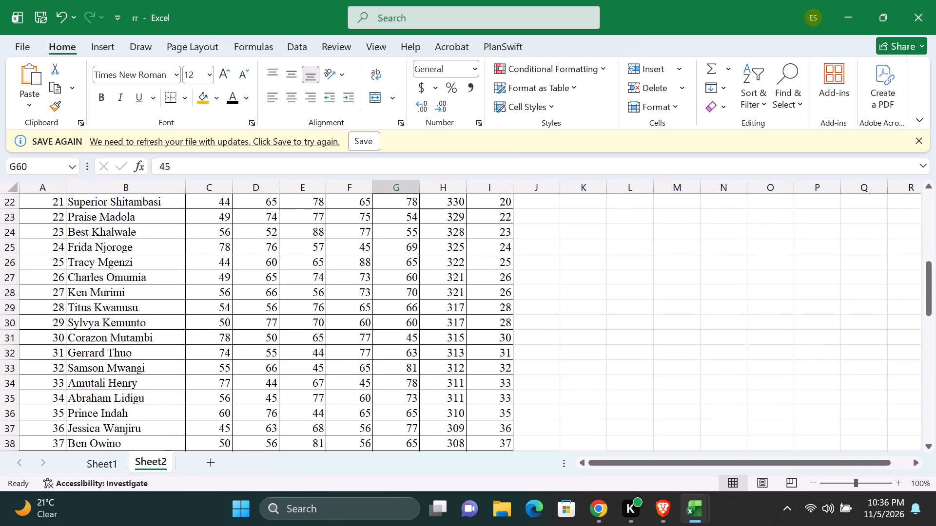
scroll(366, 288, up, 1)
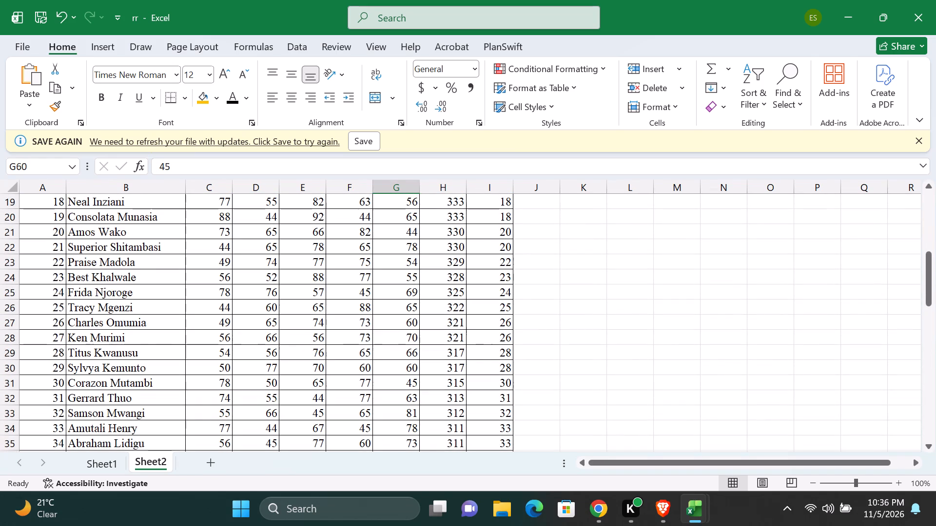
scroll(367, 288, down, 1)
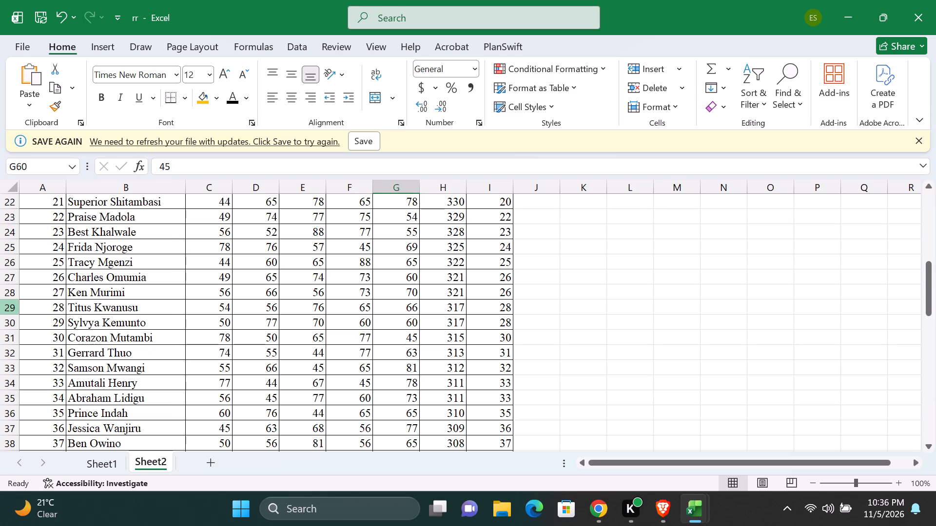
click(12, 308)
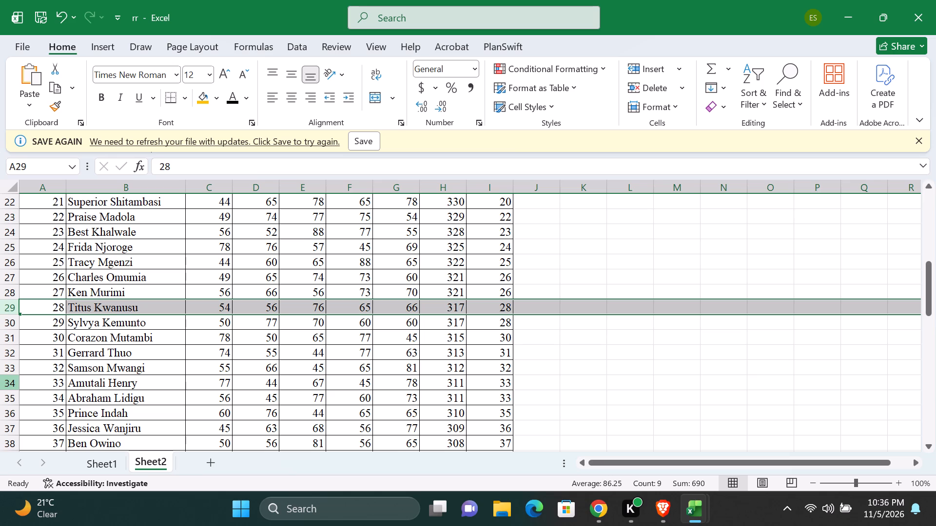
scroll(0, 380, down, 6)
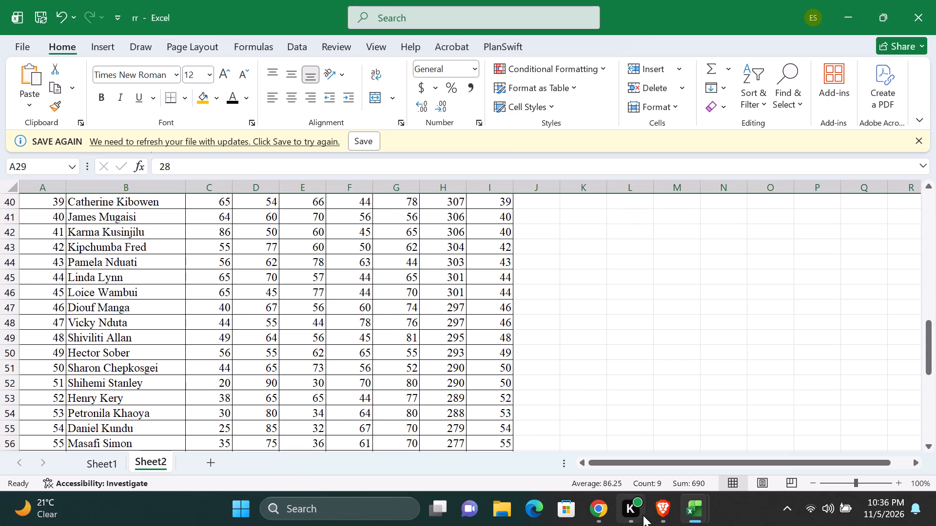
scroll(335, 357, down, 6)
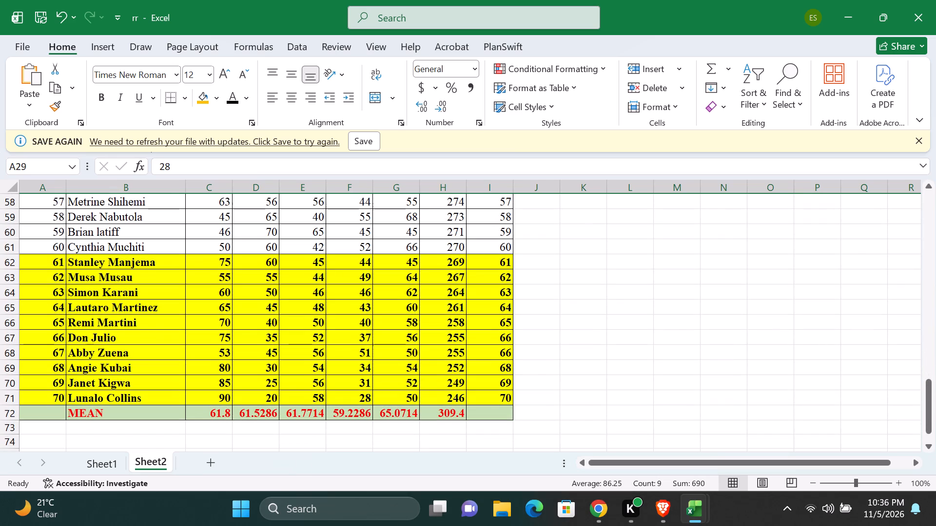
scroll(335, 357, up, 14)
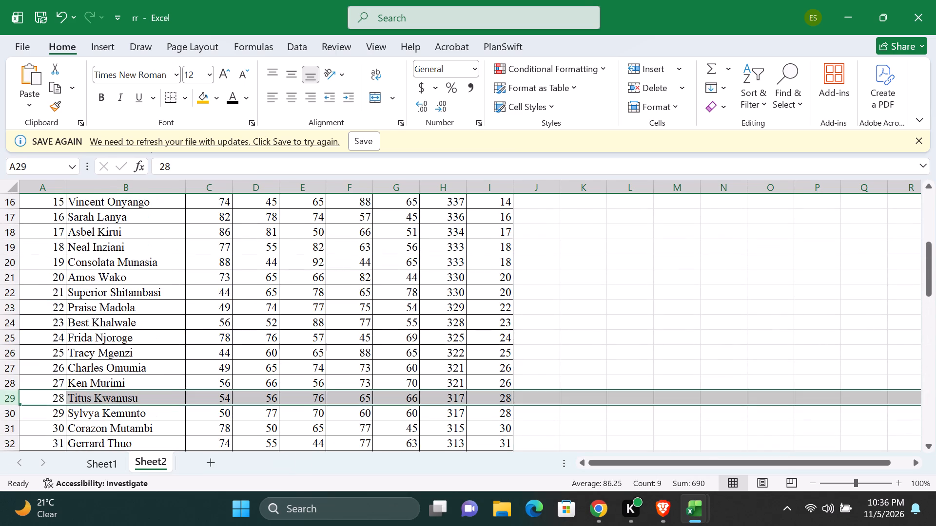
scroll(335, 357, up, 1)
click(378, 320)
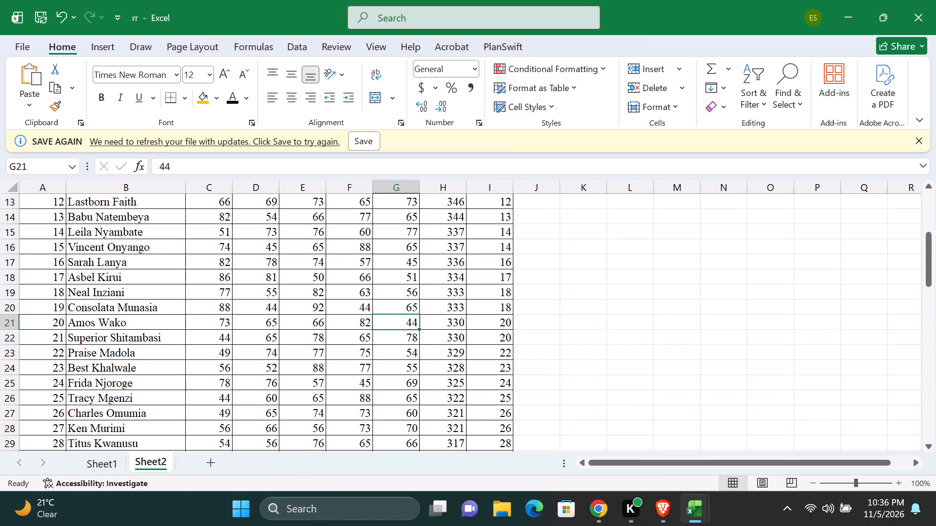
click(576, 306)
scroll(387, 322, up, 6)
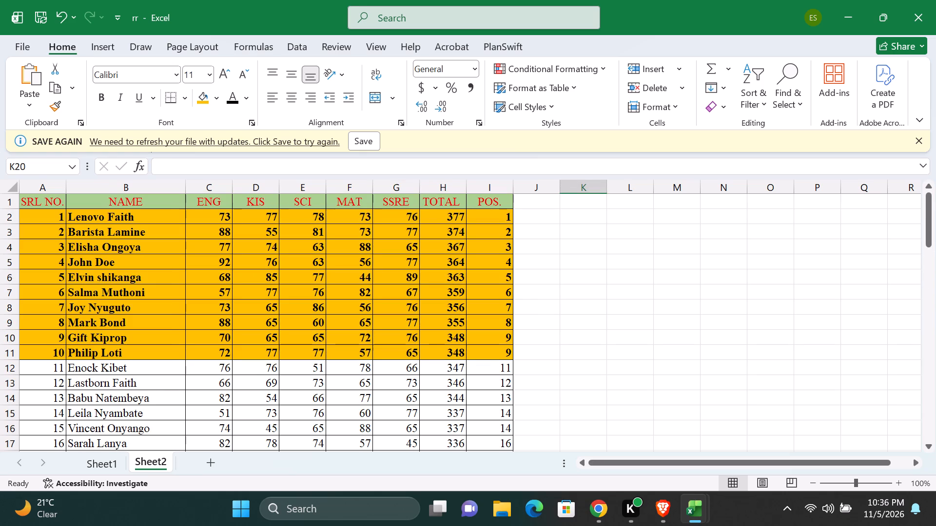
click(11, 277)
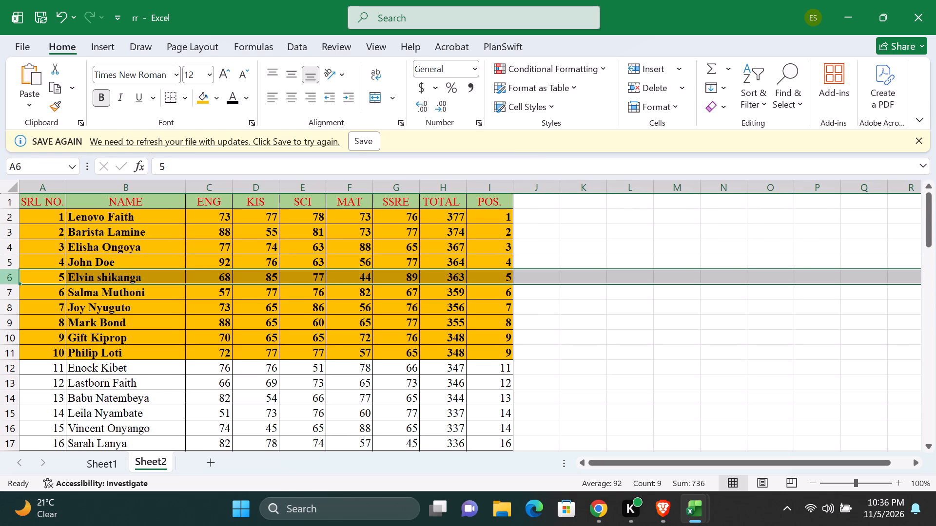
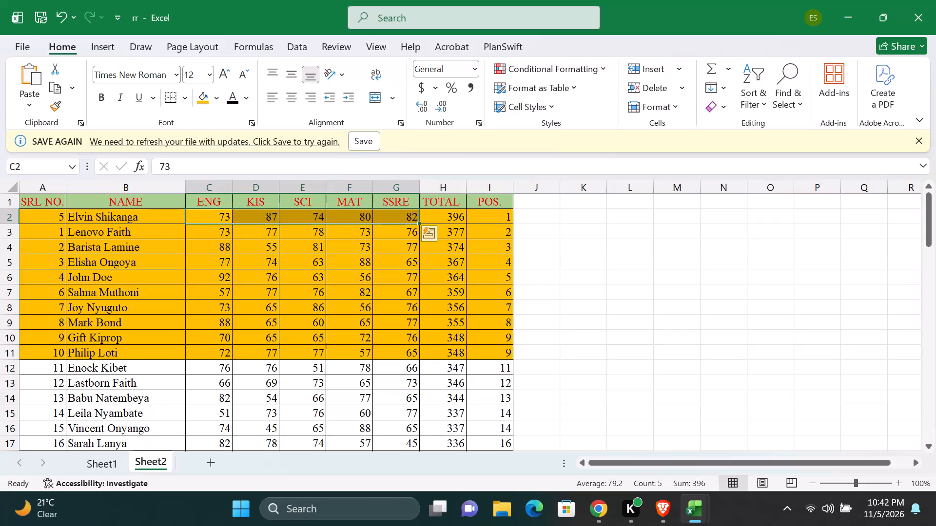
Check the ranked student rows once more, comparing the highlighted top ten, the unfilled middle rows and the highlighted lowest ten.
scroll(367, 312, down, 2)
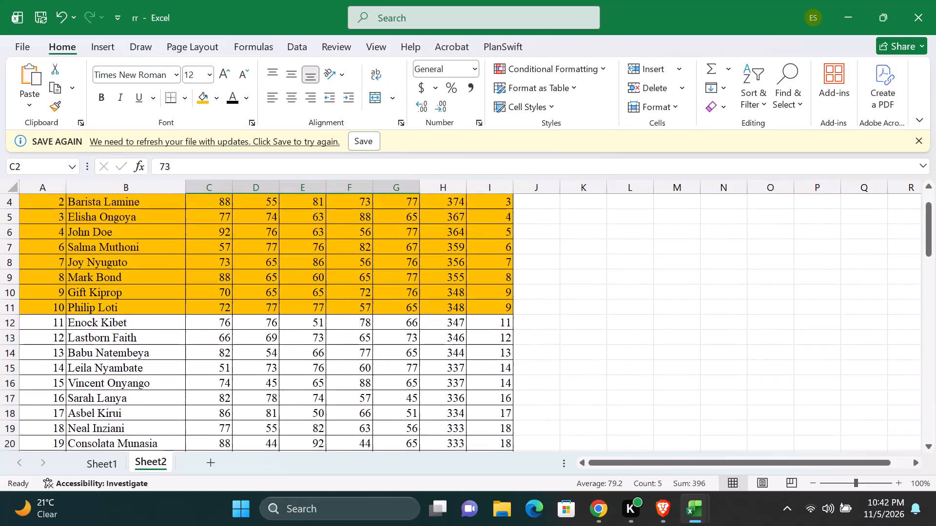
scroll(367, 312, down, 3)
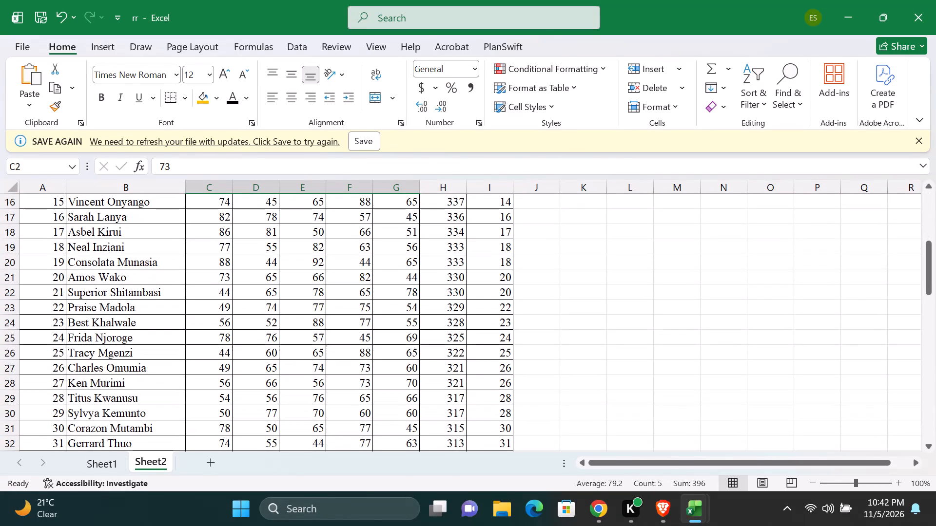
scroll(367, 312, down, 3)
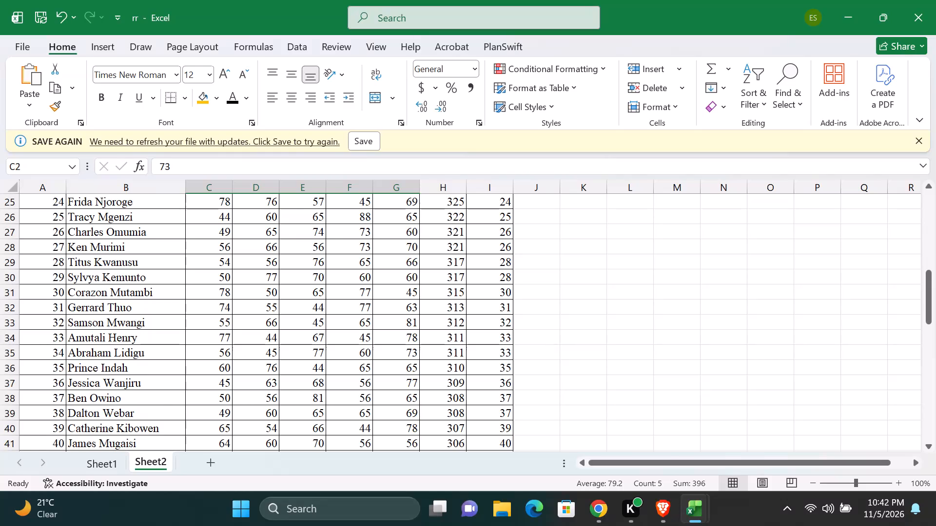
scroll(367, 312, down, 5)
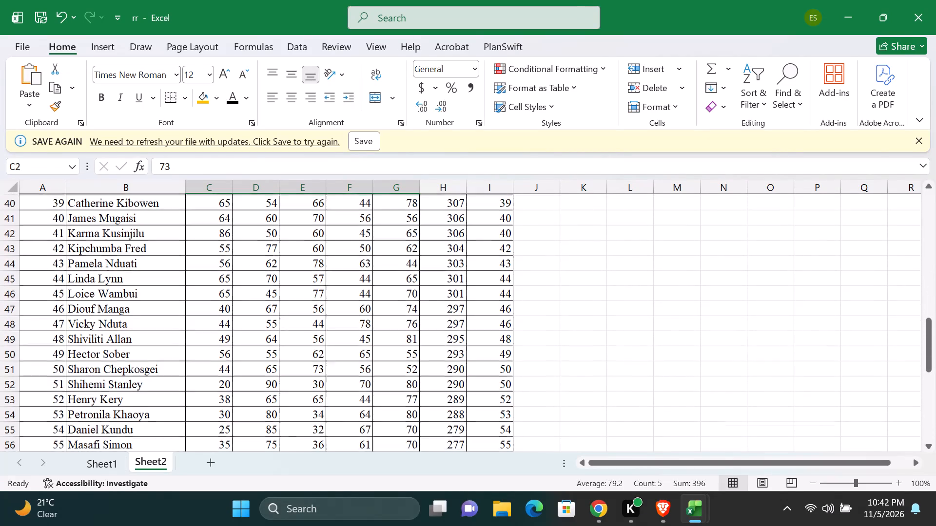
scroll(367, 312, down, 3)
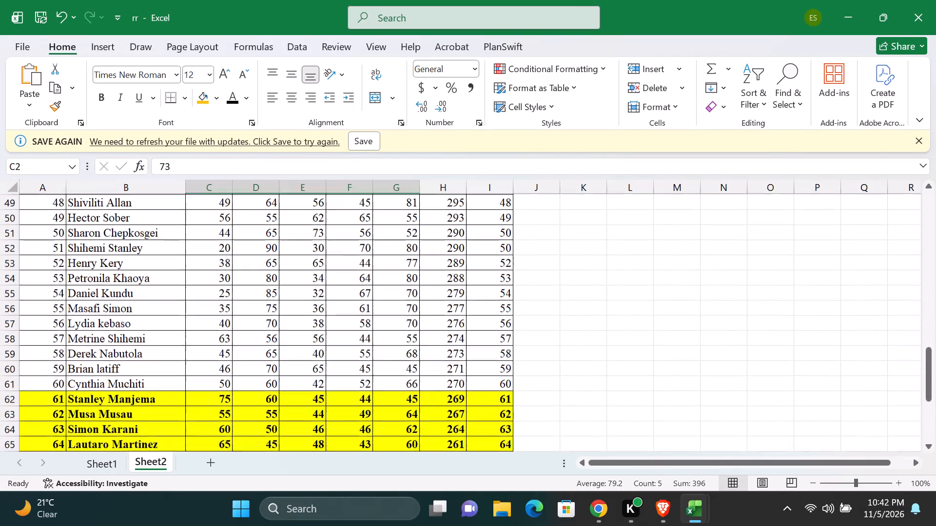
scroll(367, 312, down, 3)
scroll(367, 312, up, 16)
scroll(367, 312, up, 5)
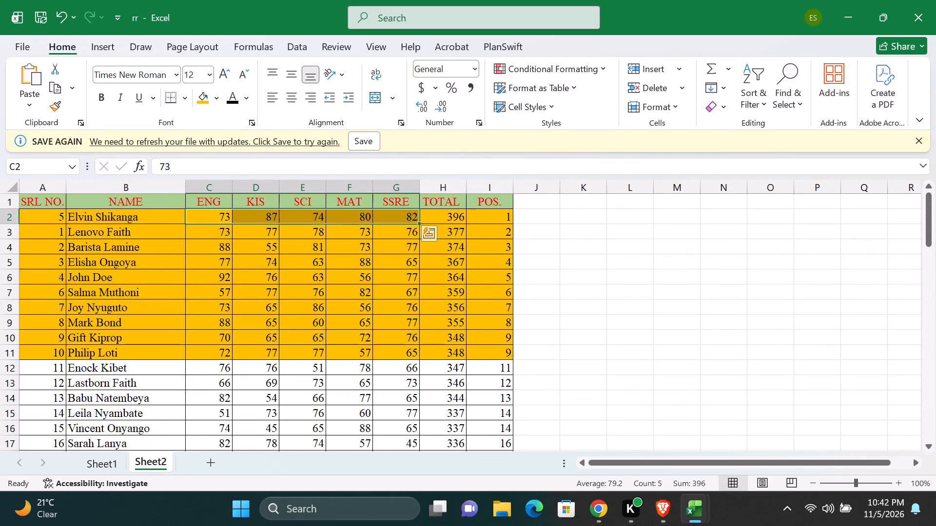
scroll(367, 312, down, 2)
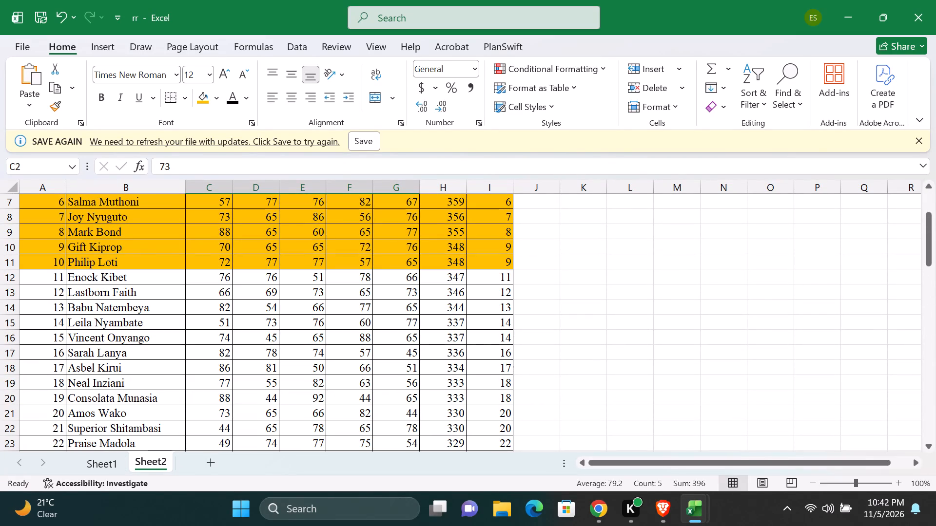
scroll(367, 312, up, 6)
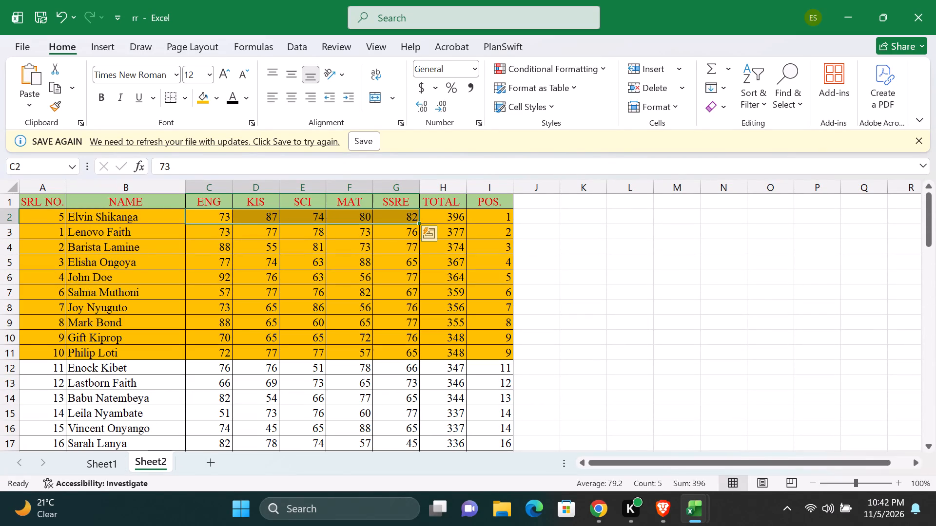
click(595, 291)
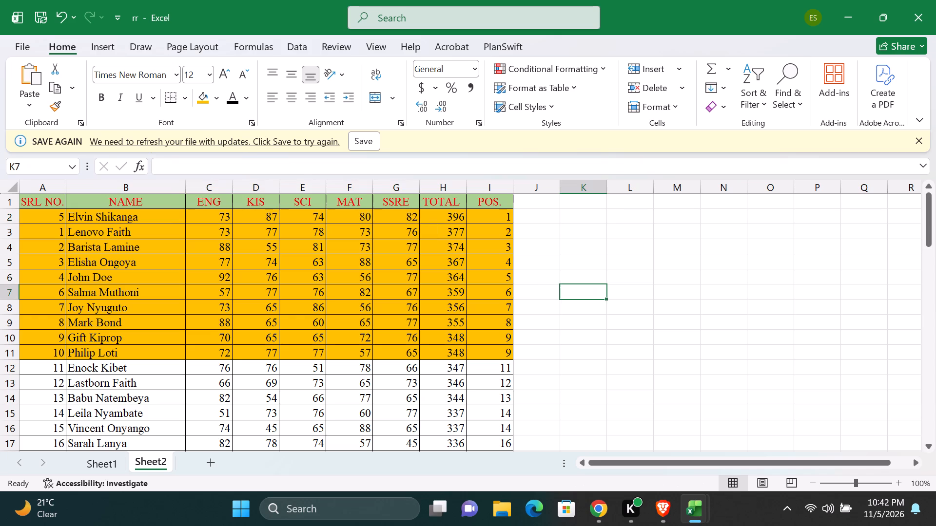